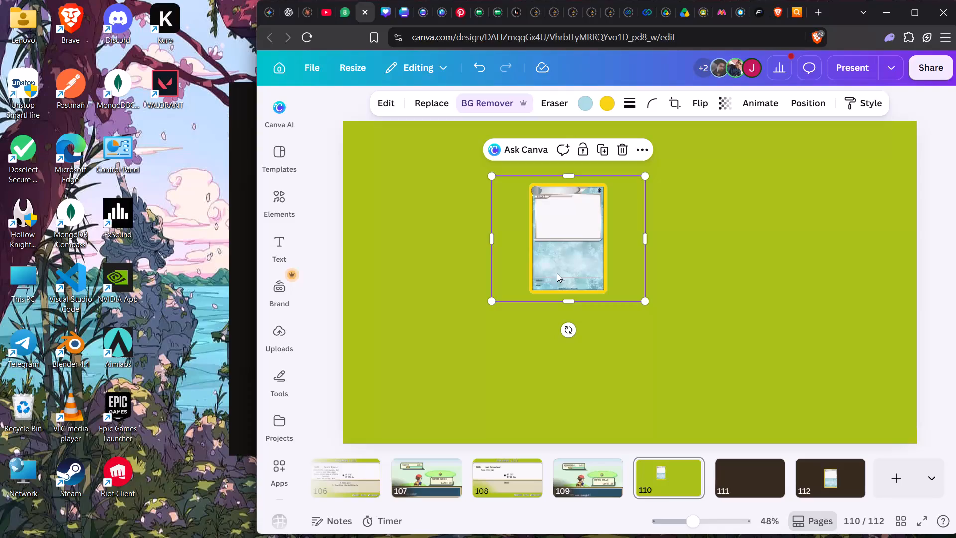
Review pages 107 to 110, comparing the Pokémon-themed slides with the blank card page.
click(504, 483)
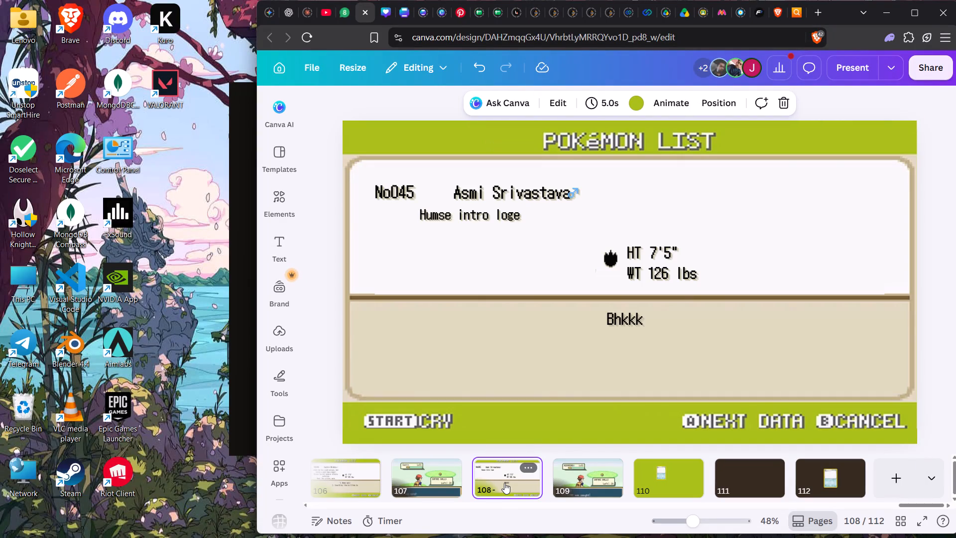
click(681, 491)
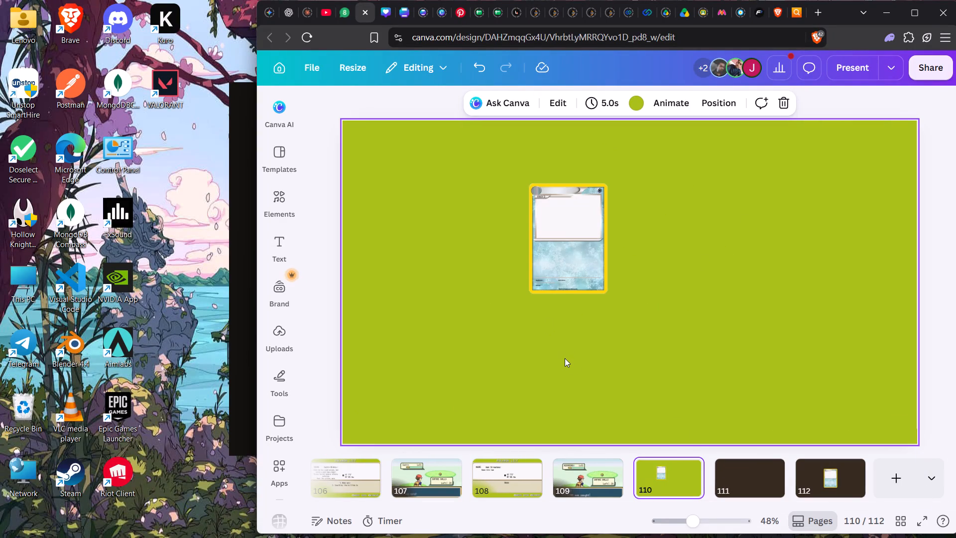
click(582, 490)
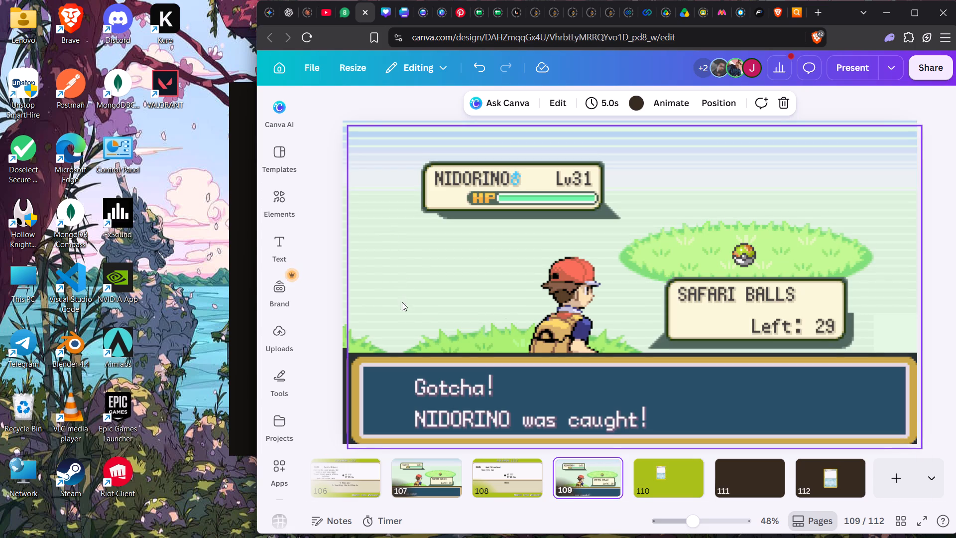
click(679, 476)
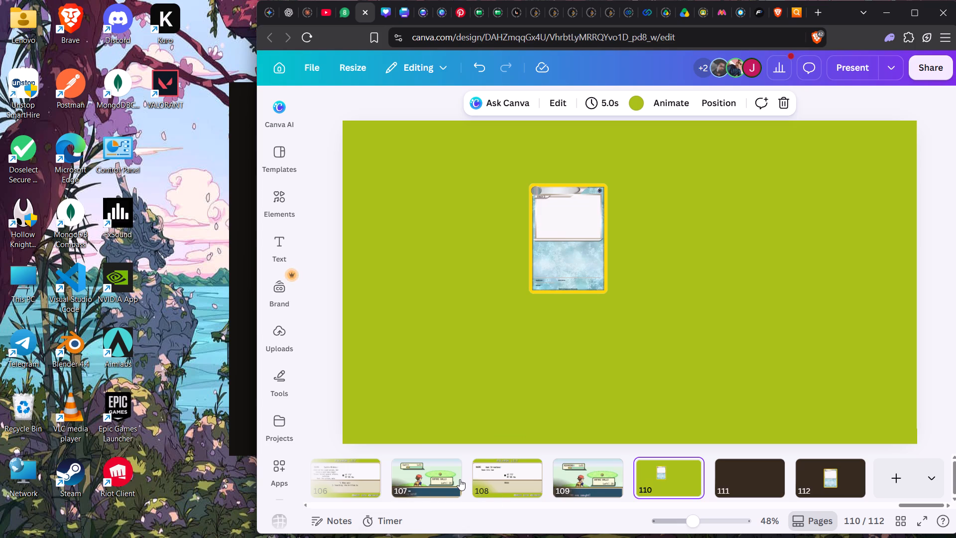
click(425, 470)
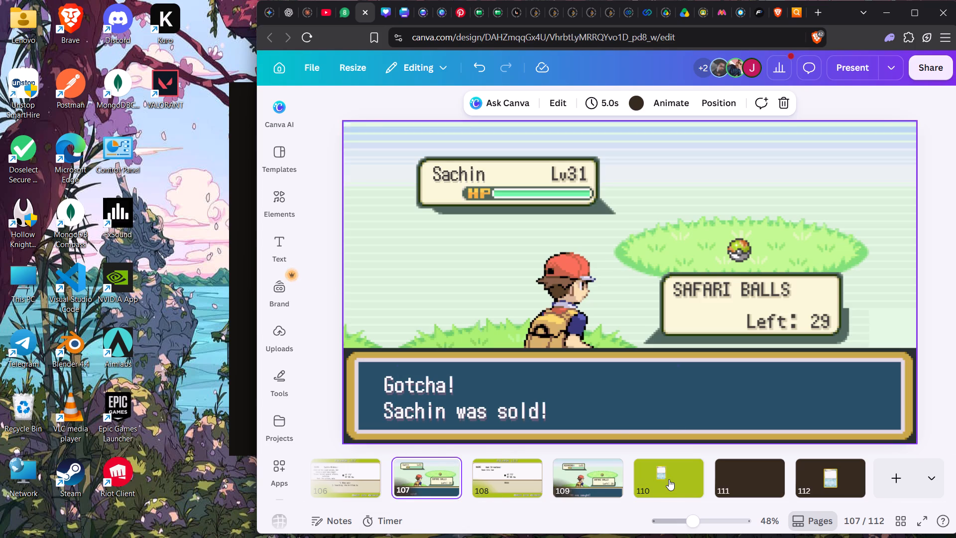
Duplicate page 110 with the blank card four times.
click(669, 484)
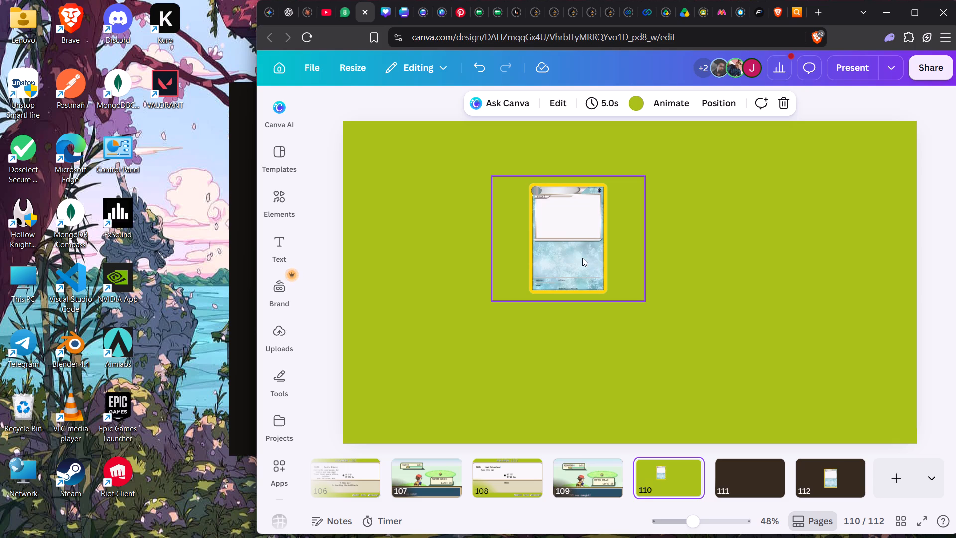
key(ctrl+d)
key(ctrl+d)
key(ctrl+d)
key(ctrl+d)
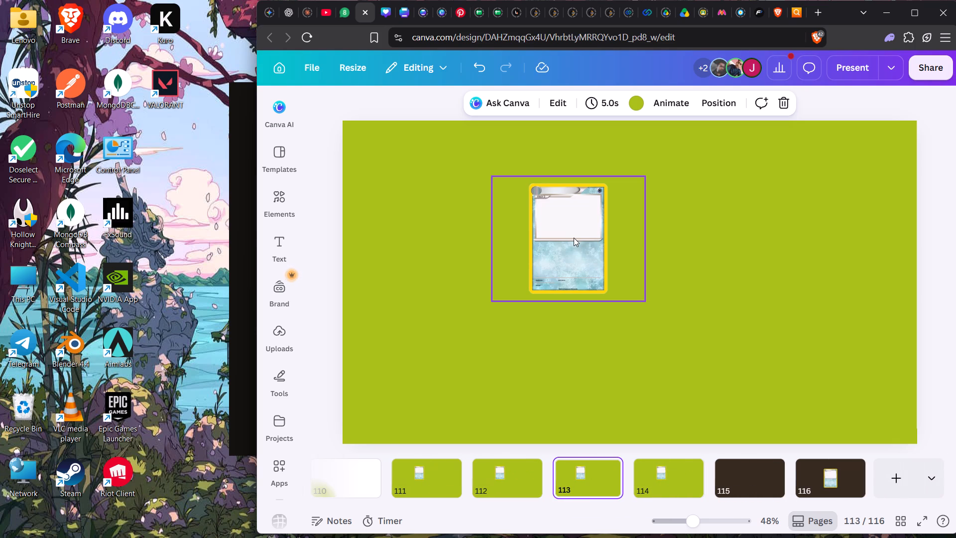
Remove three of the surplus page copies so only one duplicate of page 110 is kept.
key(ctrl+z)
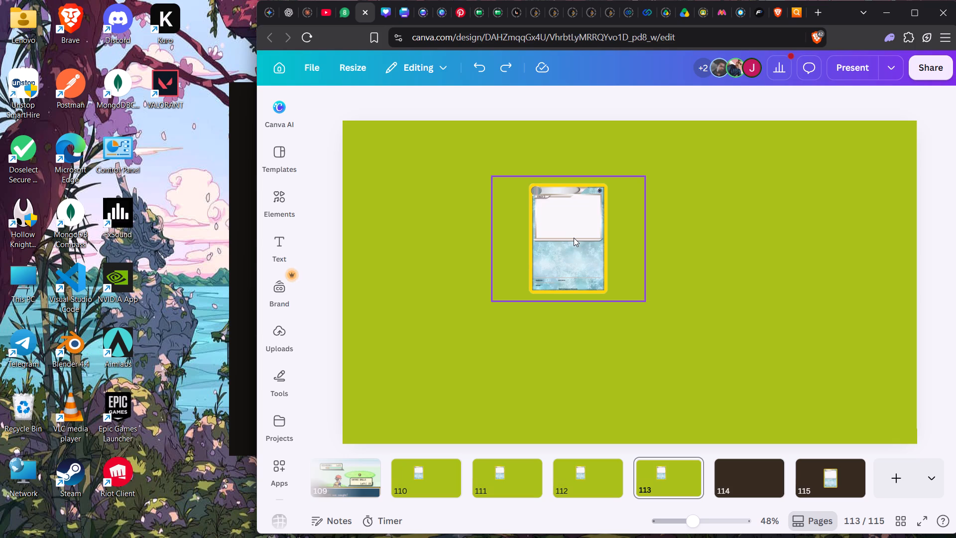
key(ctrl+z)
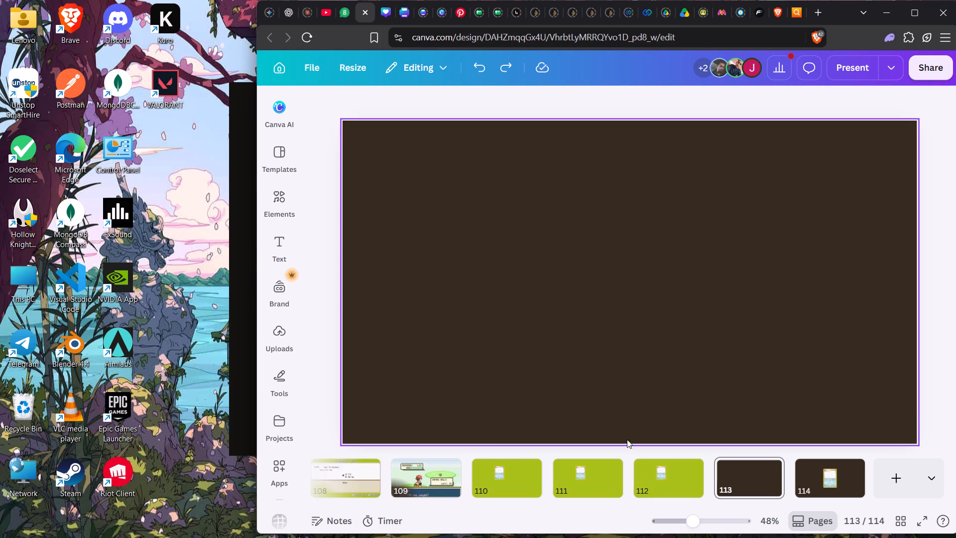
click(668, 463)
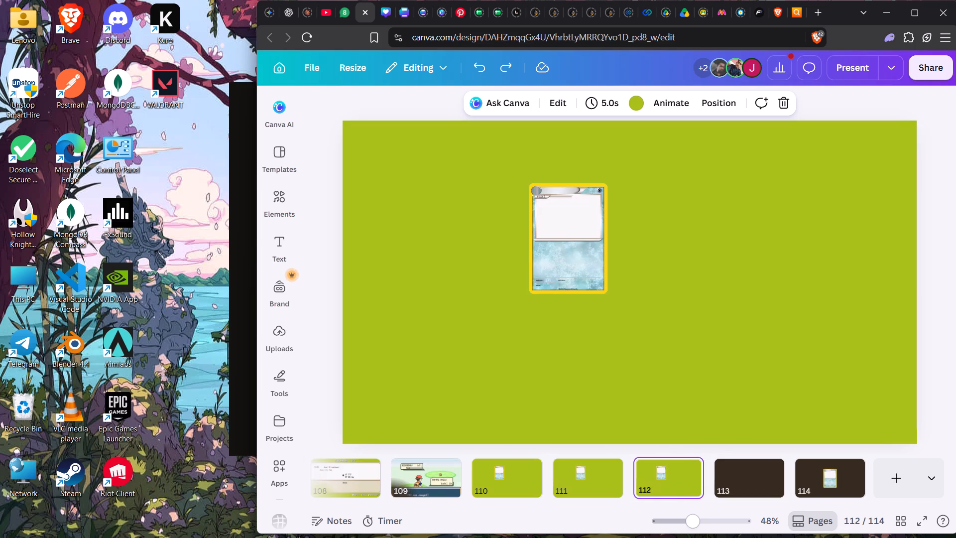
click(694, 491)
right_click(694, 491)
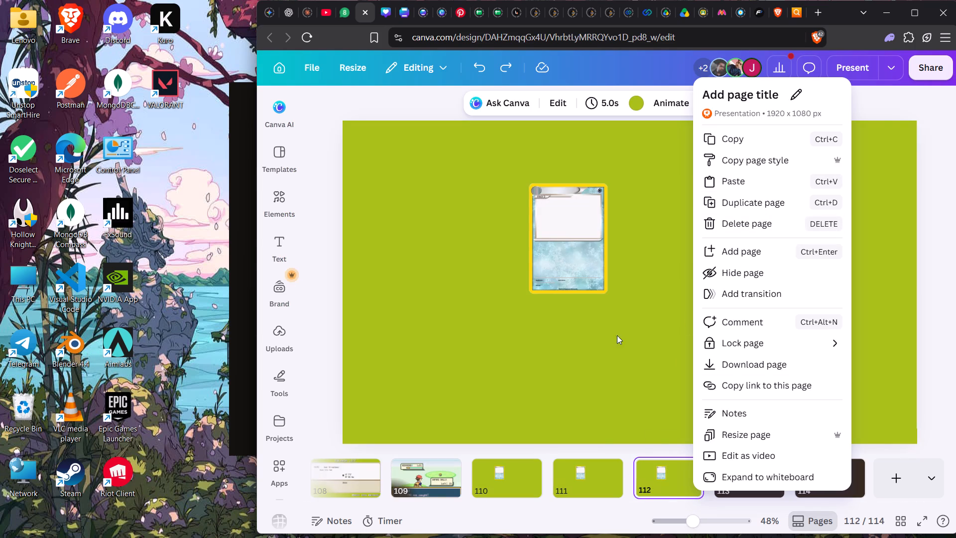
click(372, 113)
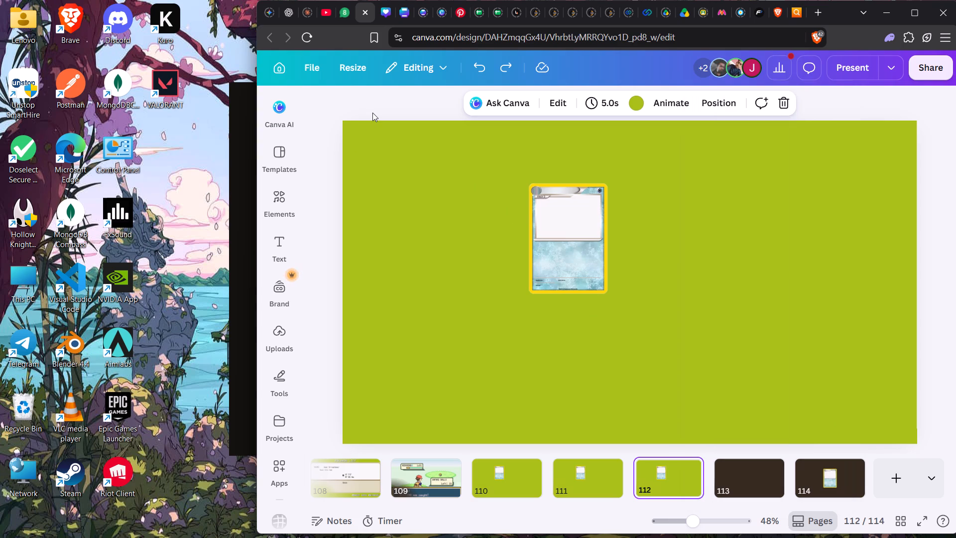
click(783, 104)
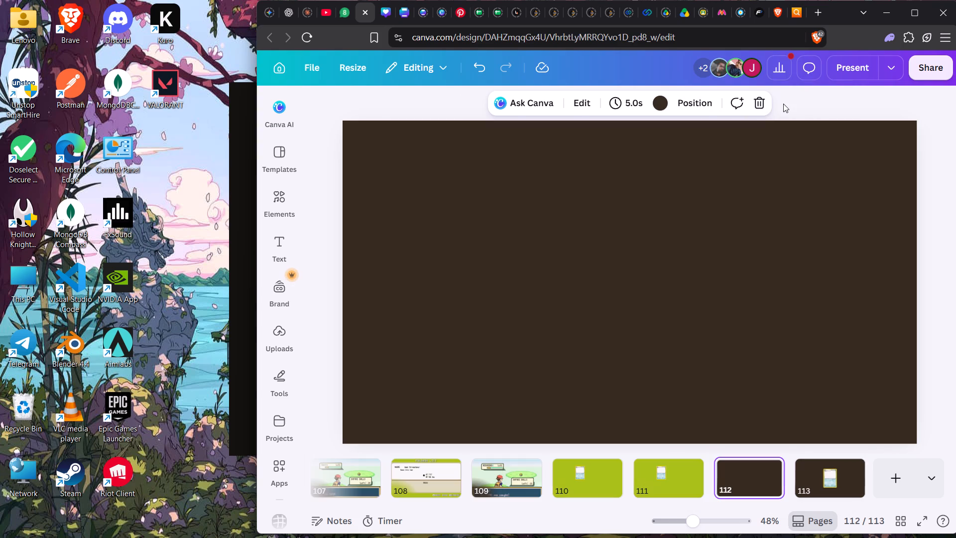
Duplicate the blank card on page 110 four times to make a stack of five cards.
click(604, 478)
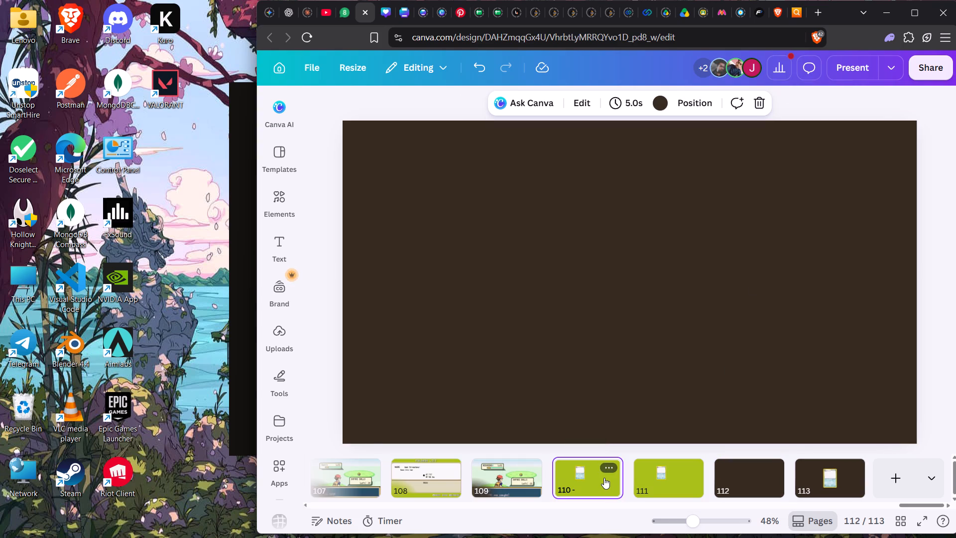
triple_click(586, 261)
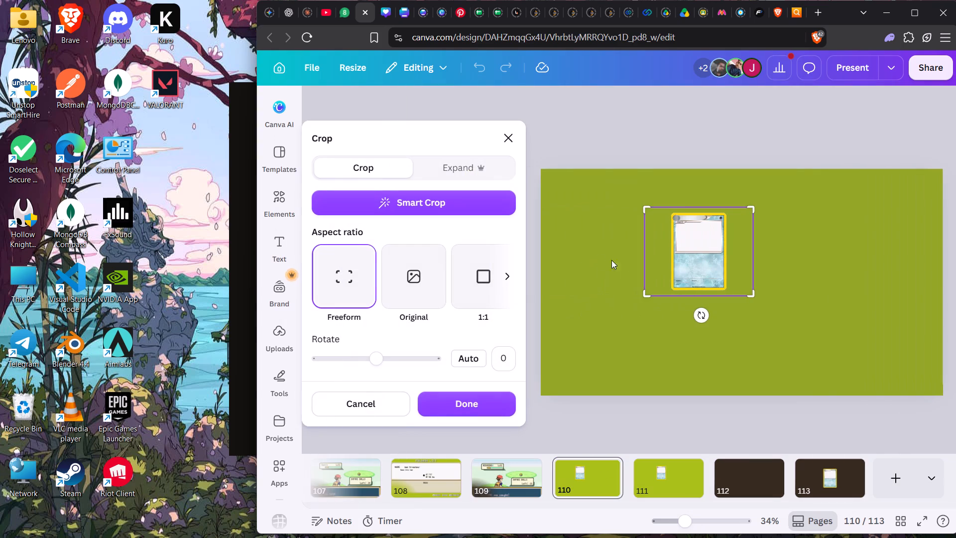
click(580, 330)
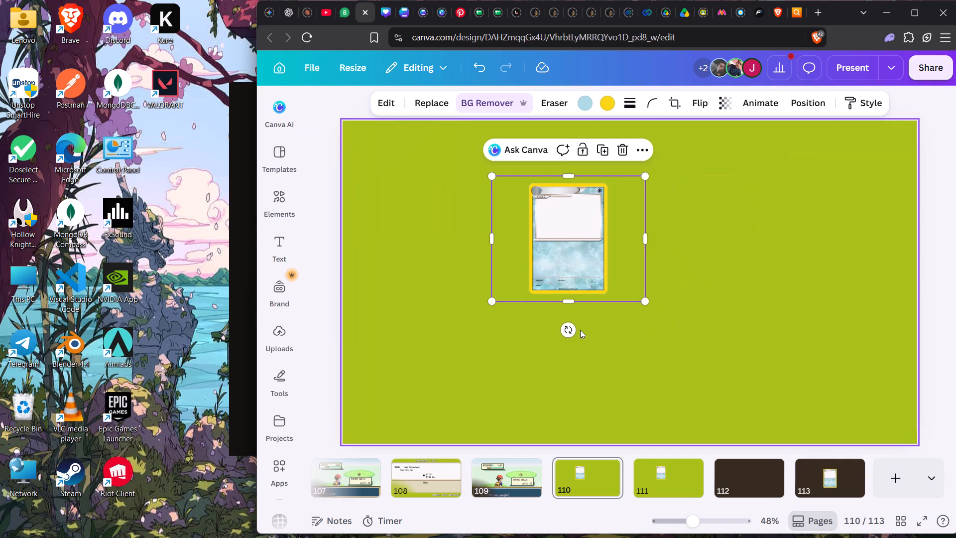
click(602, 148)
click(602, 148)
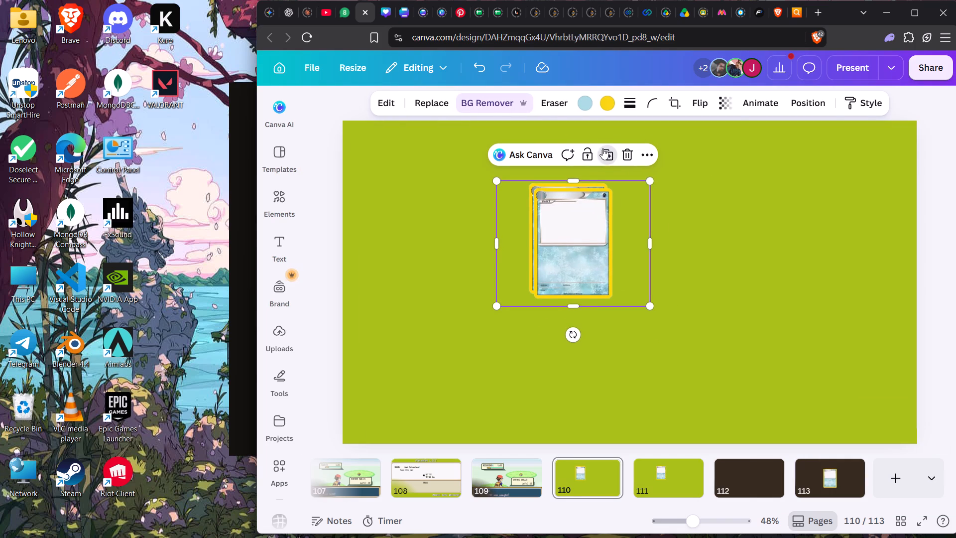
click(602, 148)
click(615, 157)
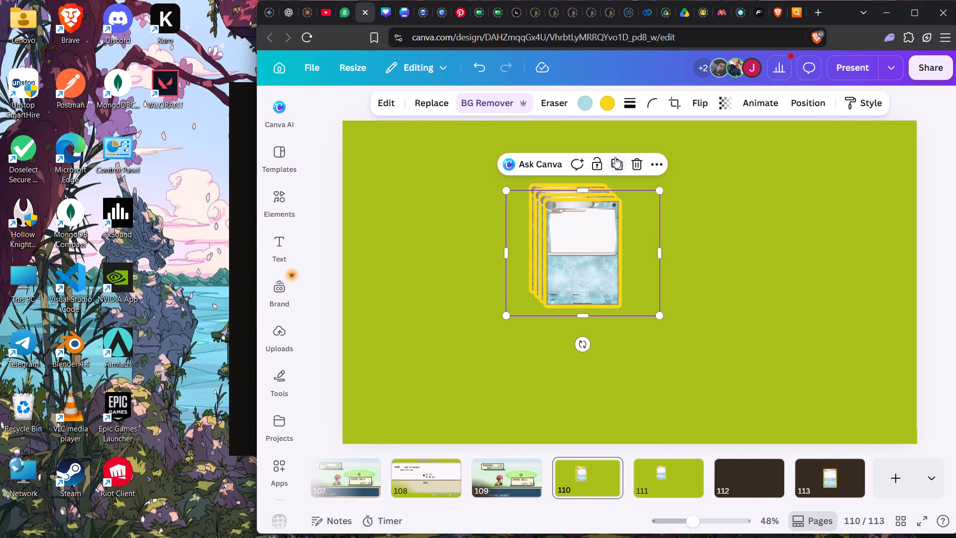
click(615, 157)
click(615, 157)
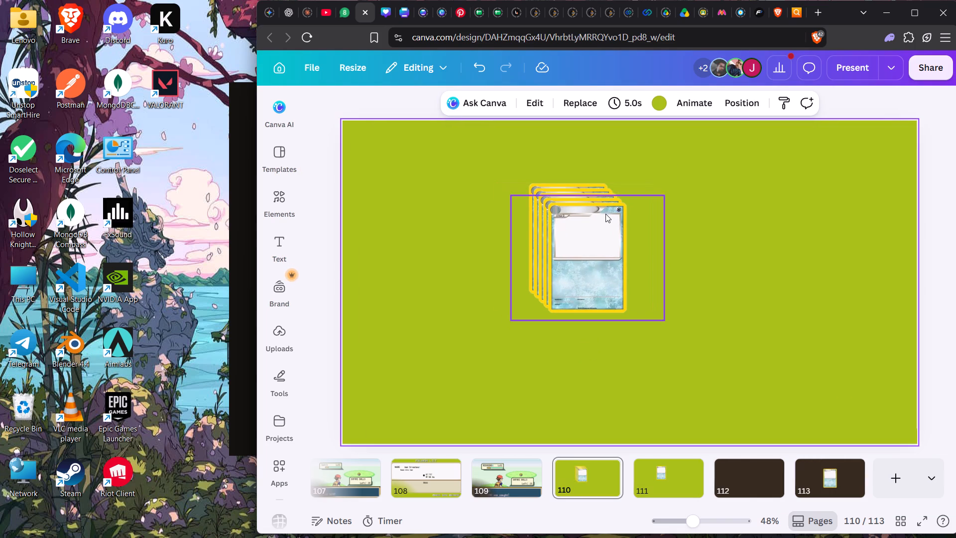
Spread the five stacked cards over page 110: two at its left, one at the bottom, two at its right.
click(605, 215)
drag(605, 215, 573, 213)
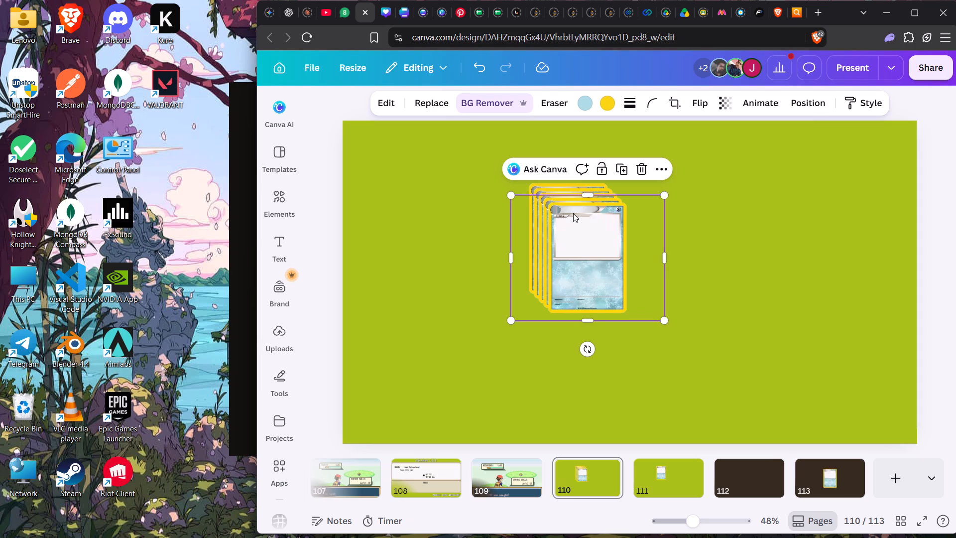
drag(573, 213, 464, 239)
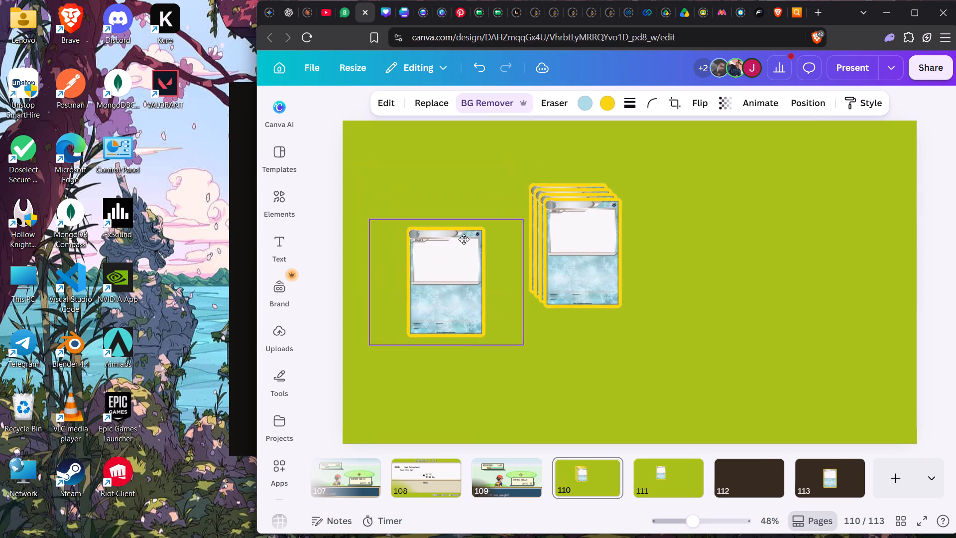
drag(464, 239, 456, 225)
drag(585, 273, 534, 385)
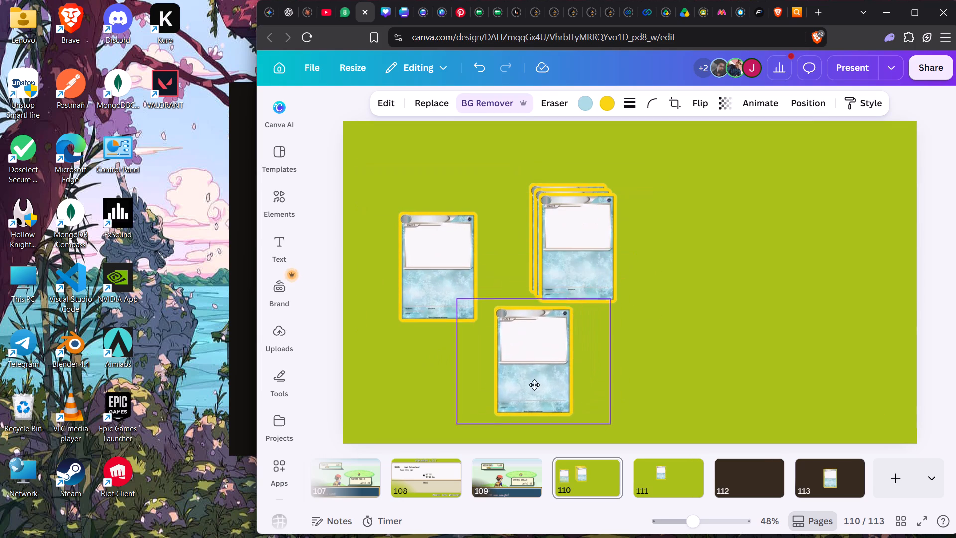
drag(534, 385, 533, 391)
drag(569, 239, 489, 175)
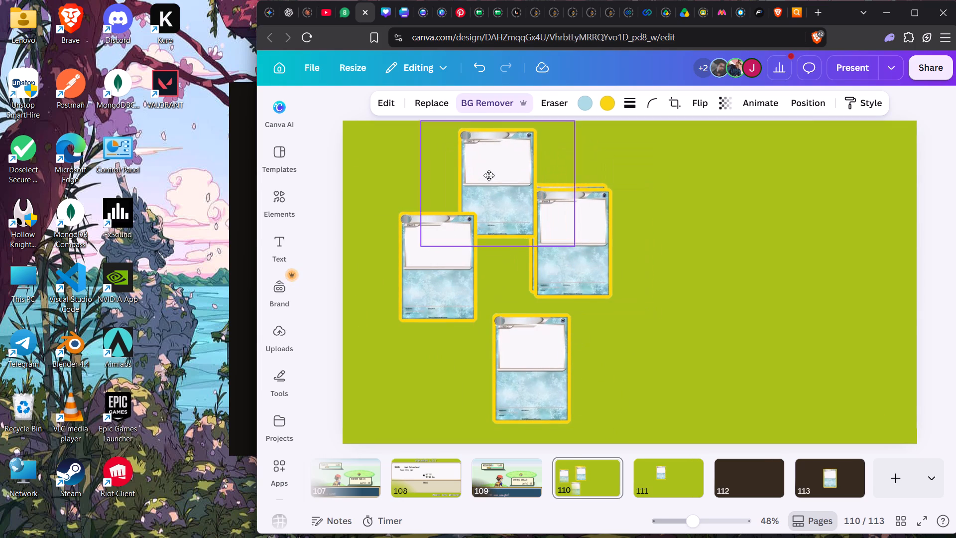
drag(489, 175, 488, 176)
drag(602, 248, 686, 213)
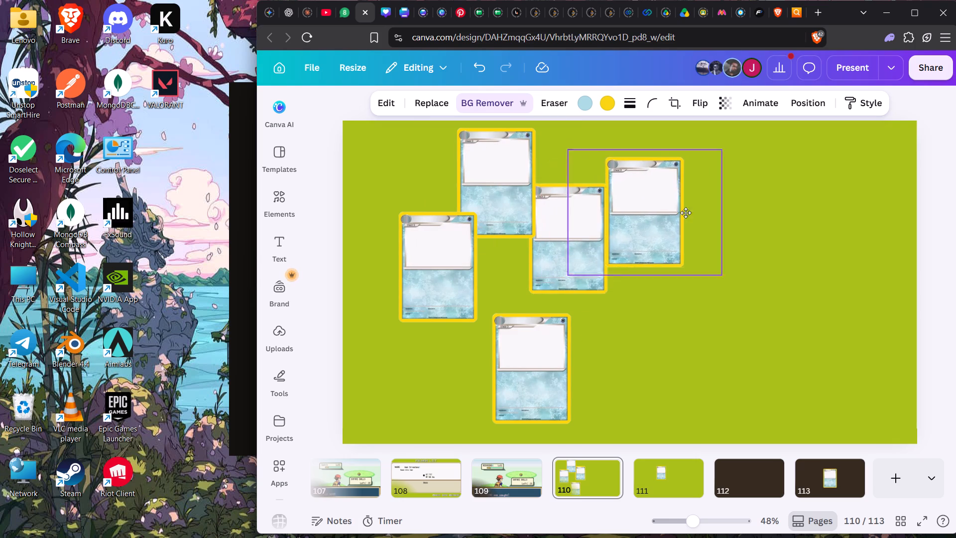
drag(686, 213, 717, 202)
drag(583, 253, 601, 276)
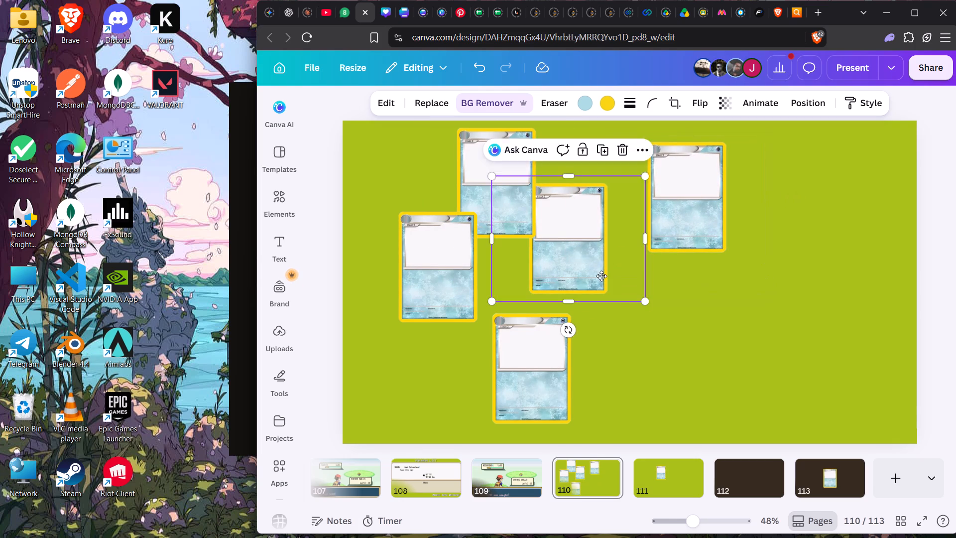
drag(601, 276, 788, 301)
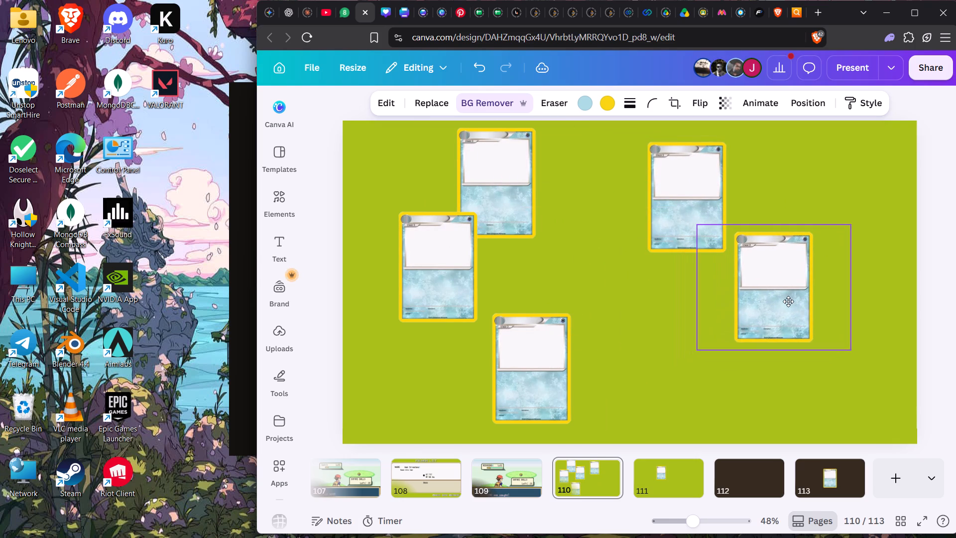
drag(788, 301, 776, 288)
Duplicate the page's upper-left card twice and move one copy to the bottom, right of the existing bottom card.
click(535, 208)
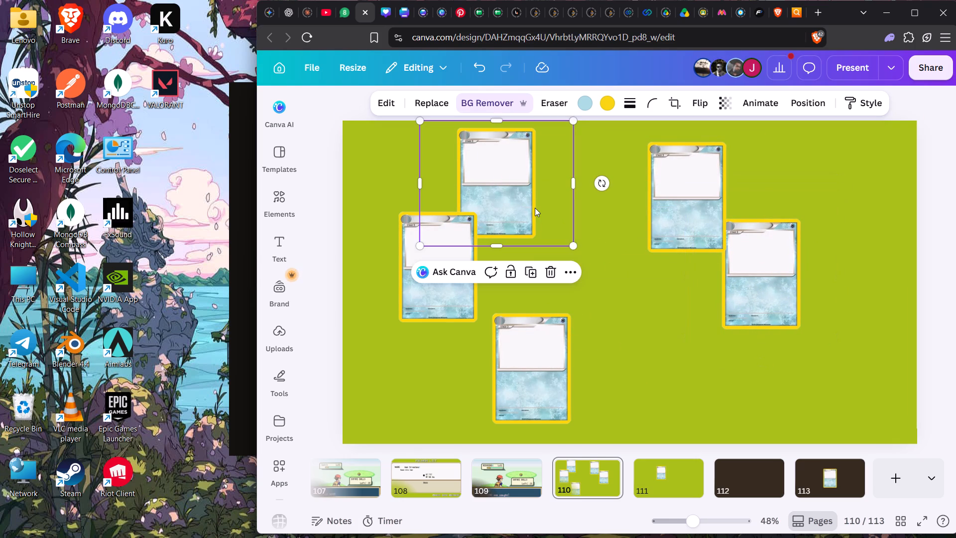
click(533, 276)
click(533, 276)
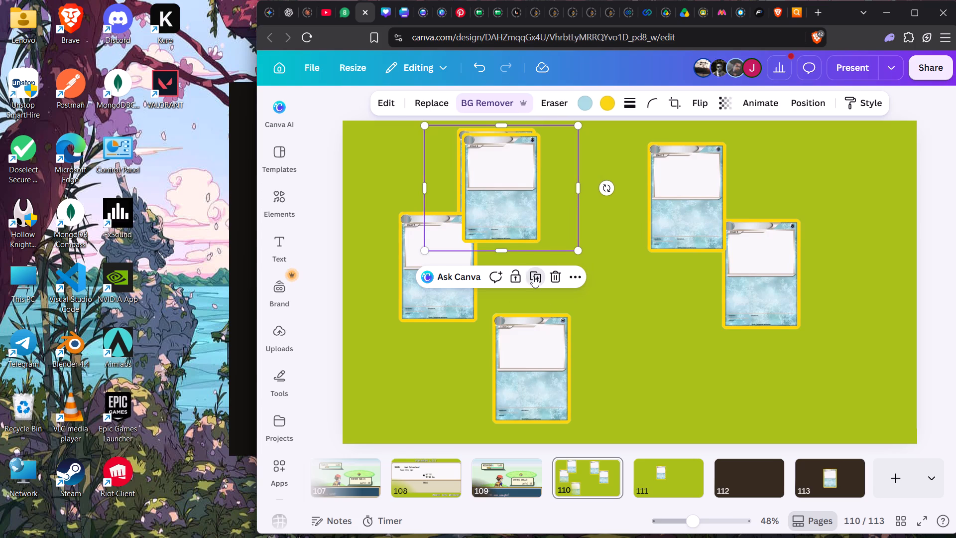
drag(515, 208, 720, 386)
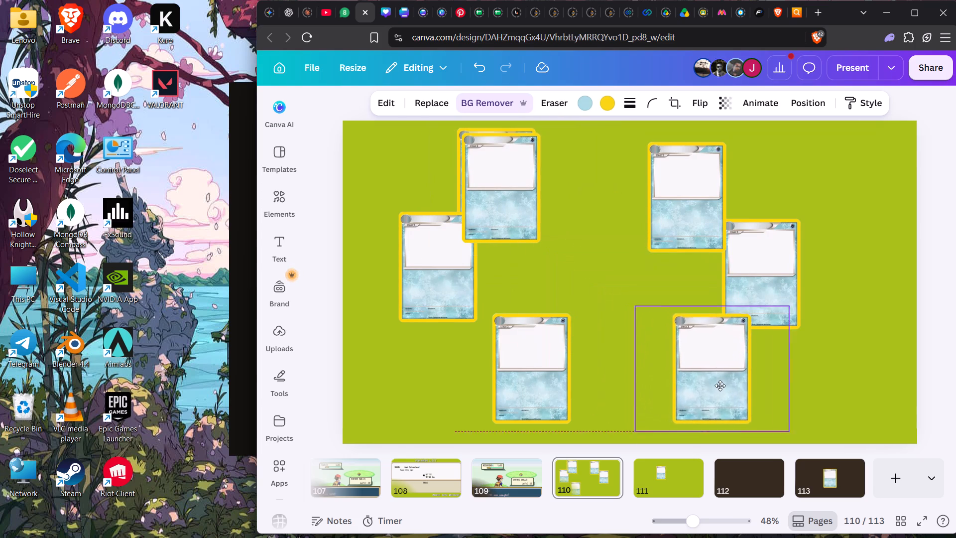
drag(720, 386, 685, 400)
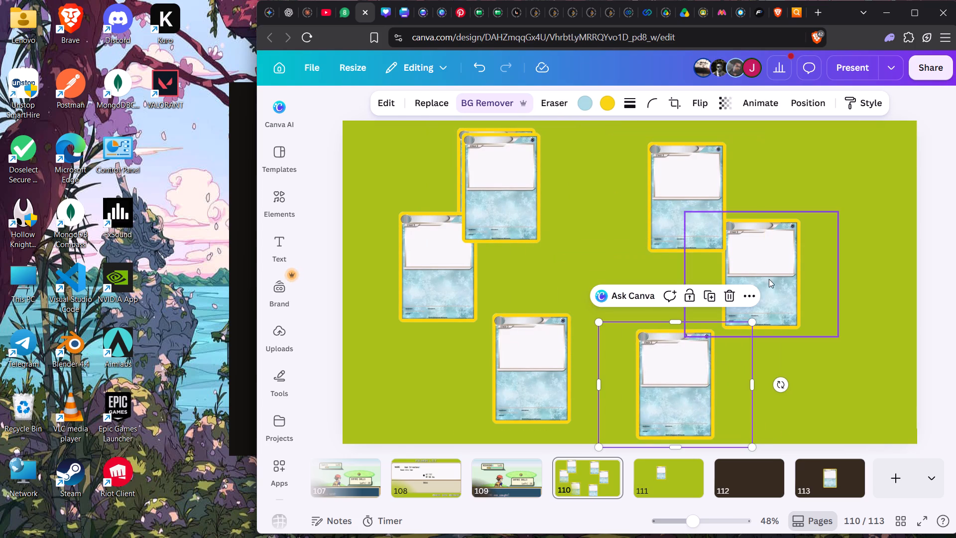
Shift the three cards on the page's right half further outward to space them apart.
drag(720, 231, 732, 223)
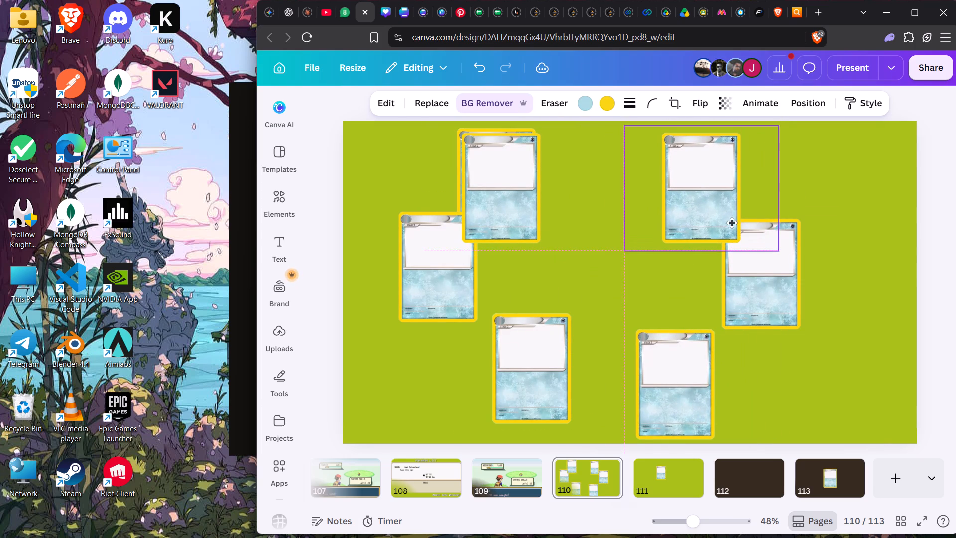
drag(732, 223, 732, 222)
drag(766, 304, 792, 309)
click(792, 309)
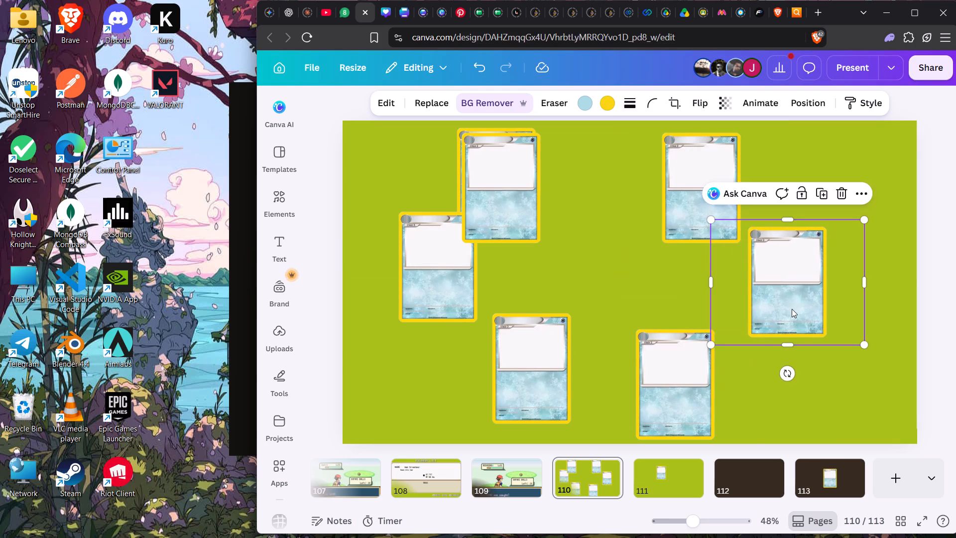
drag(702, 361, 725, 362)
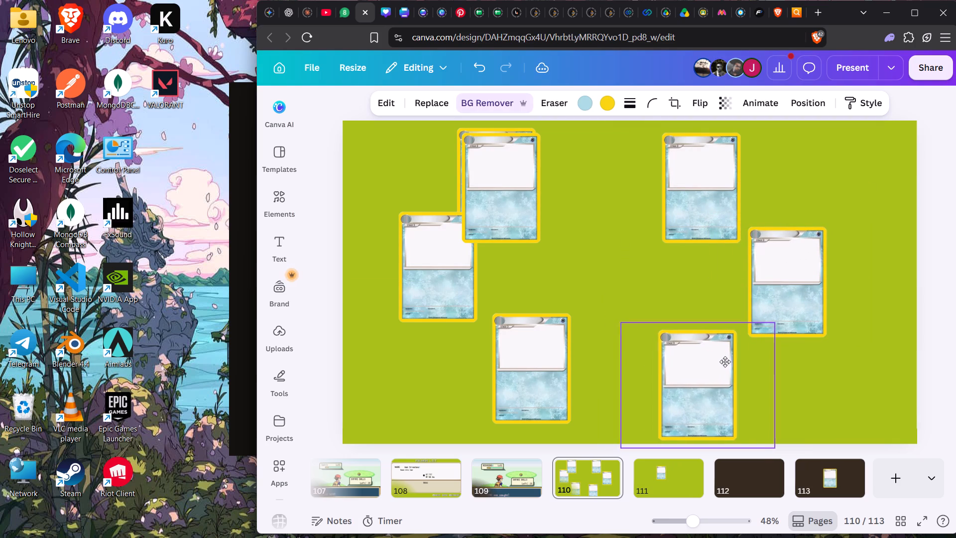
drag(725, 362, 733, 359)
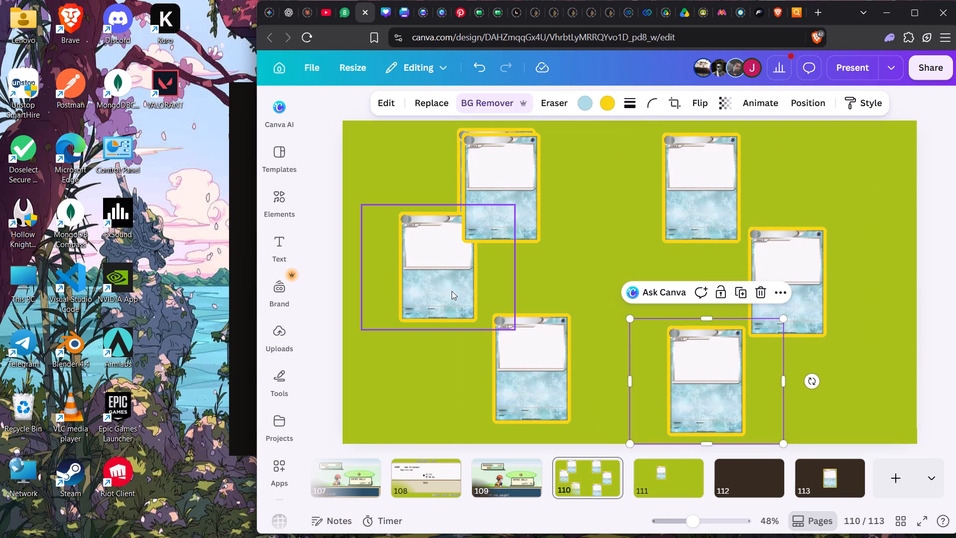
Move the left card further down and outward, and shift the lower-left card outward toward the page's bottom edge.
drag(445, 296, 418, 328)
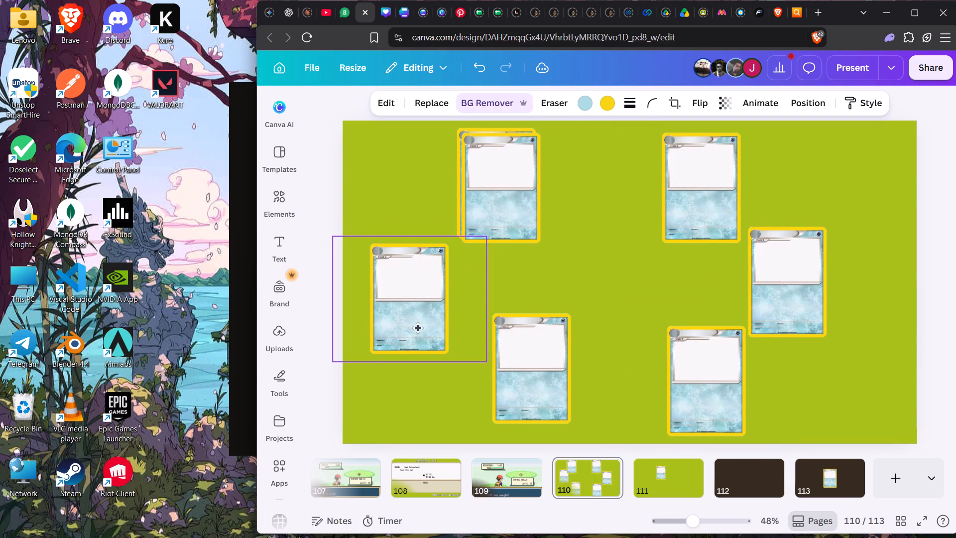
drag(418, 328, 422, 325)
click(422, 325)
drag(533, 378, 486, 403)
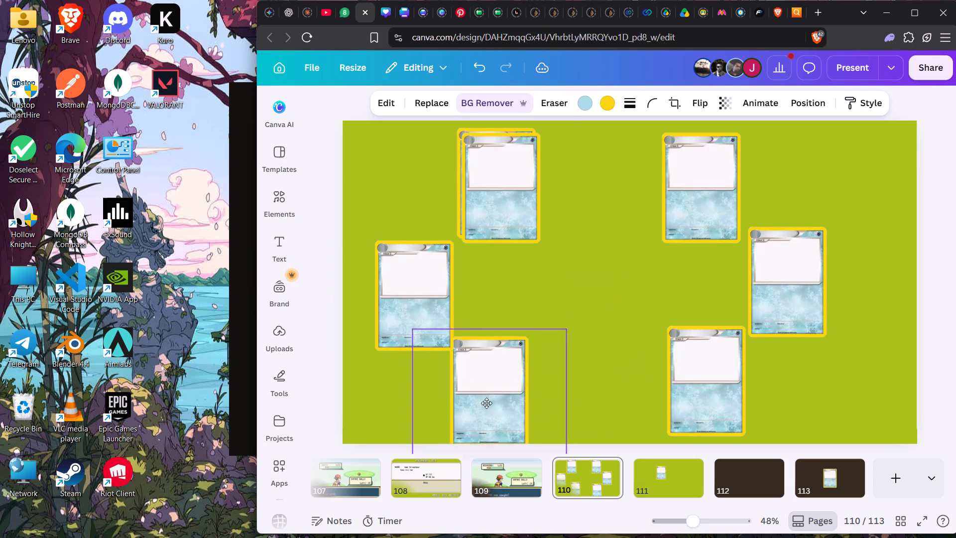
drag(486, 403, 499, 395)
Move the overlapping duplicate of the upper-left card to the middle of the page.
drag(528, 236, 627, 327)
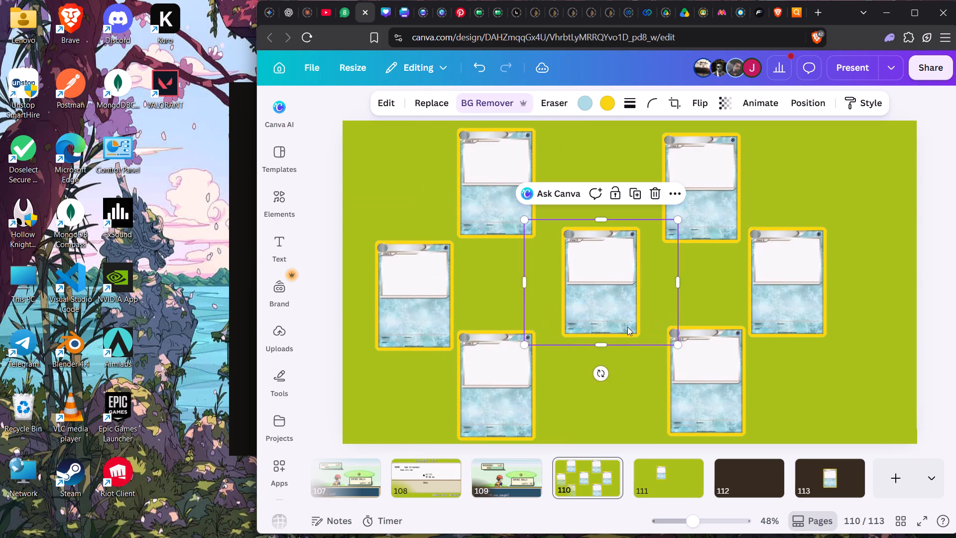
click(884, 312)
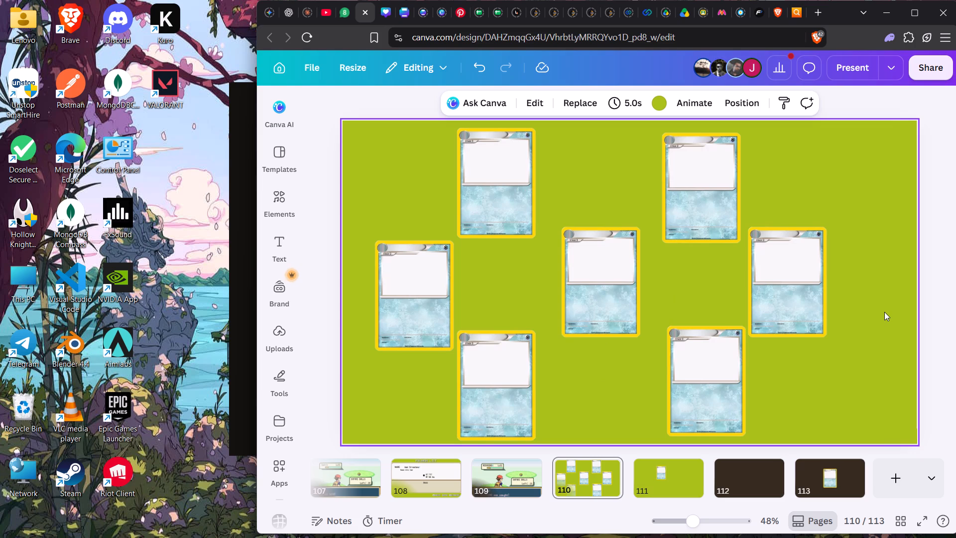
Line up the left, middle and right cards in one horizontal row across the page's vertical centre, adjusting the gaps between them.
drag(612, 296, 638, 295)
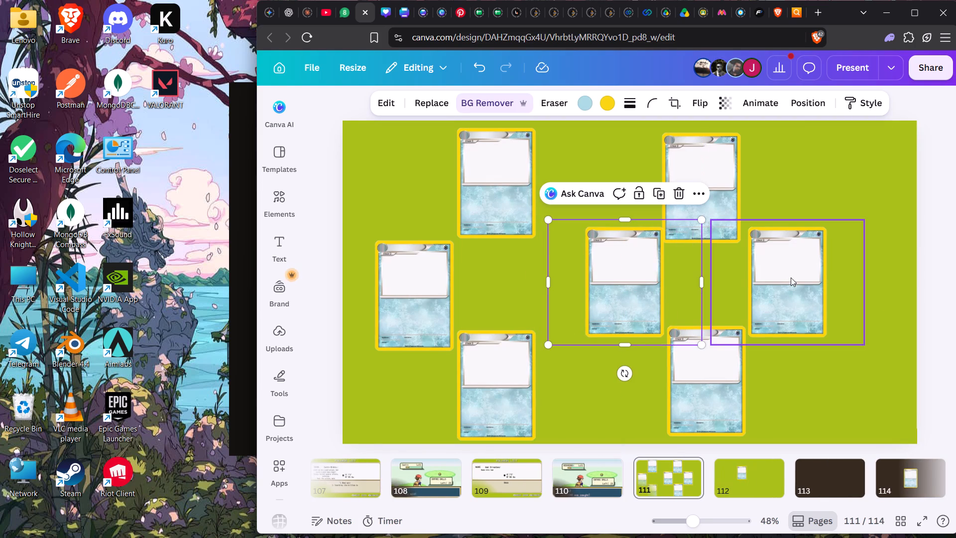
drag(777, 279, 797, 279)
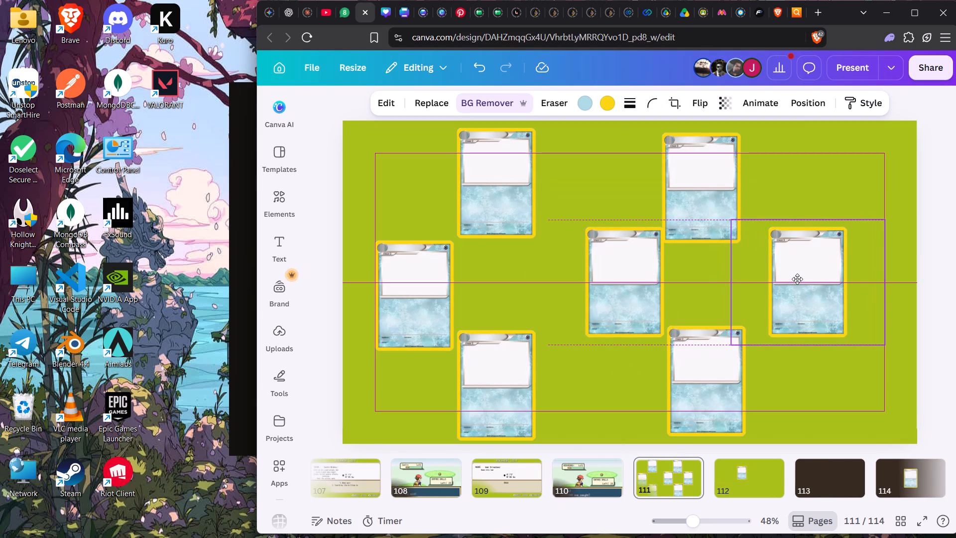
drag(797, 279, 801, 279)
drag(429, 291, 434, 287)
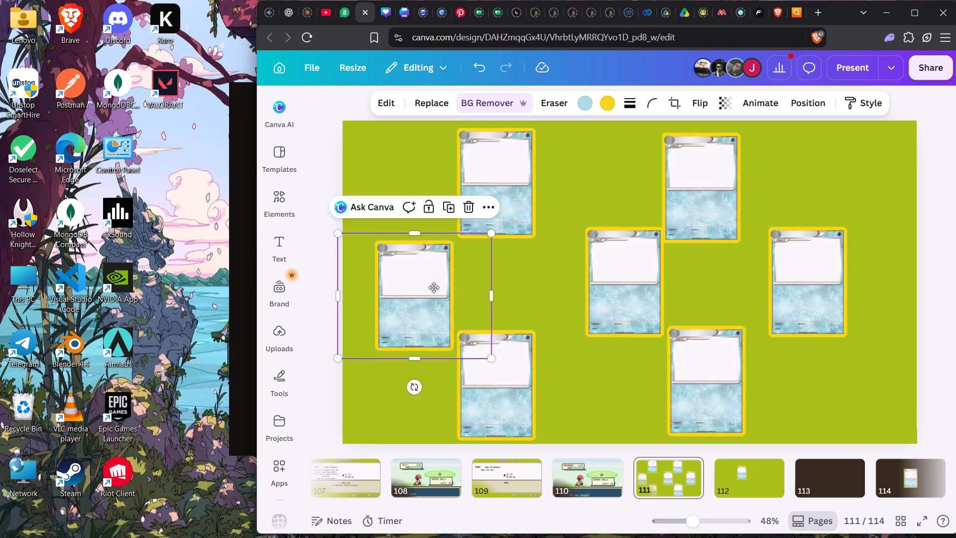
drag(434, 287, 430, 279)
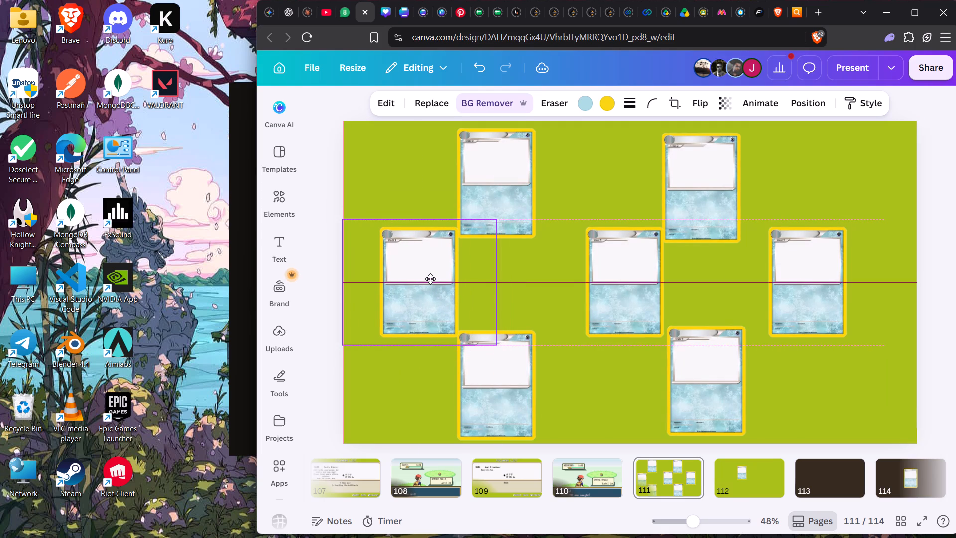
drag(430, 279, 456, 279)
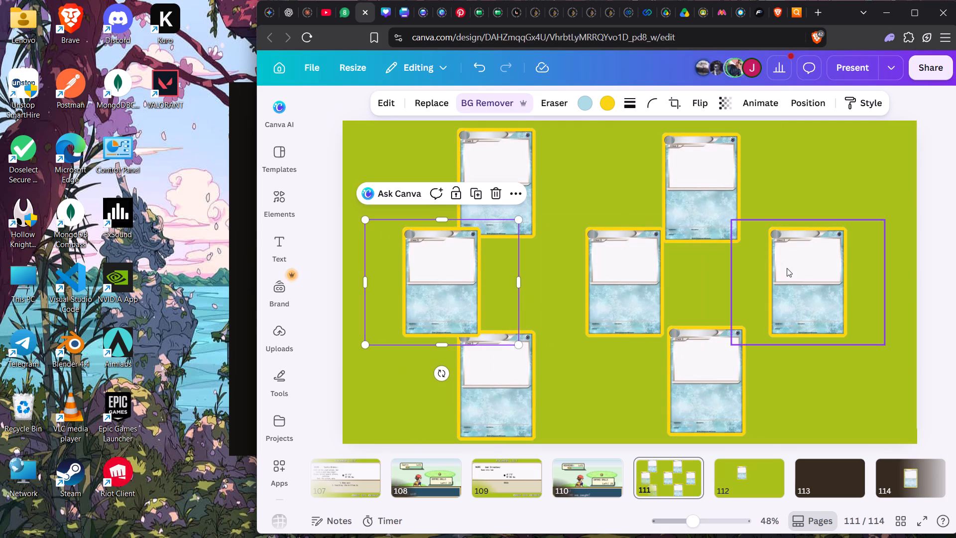
drag(787, 268, 769, 269)
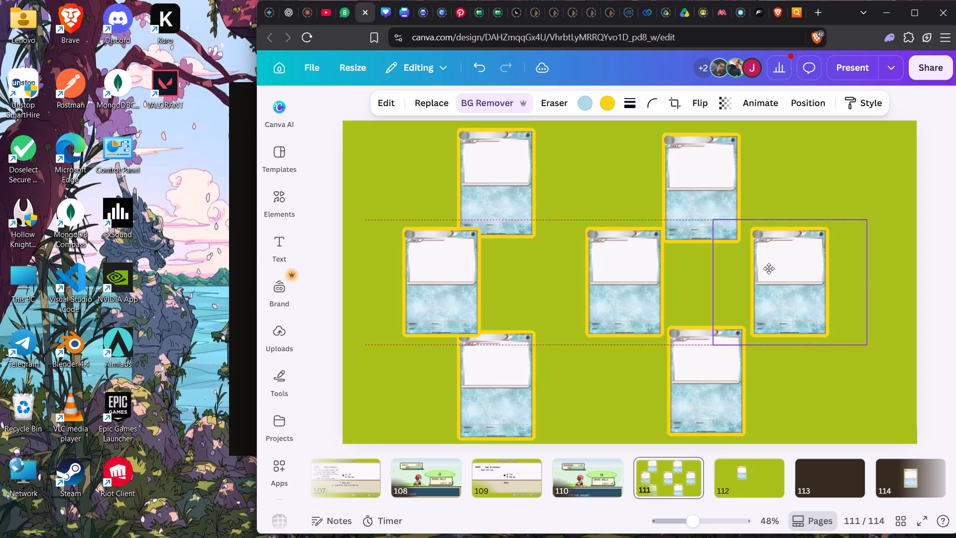
drag(769, 269, 777, 269)
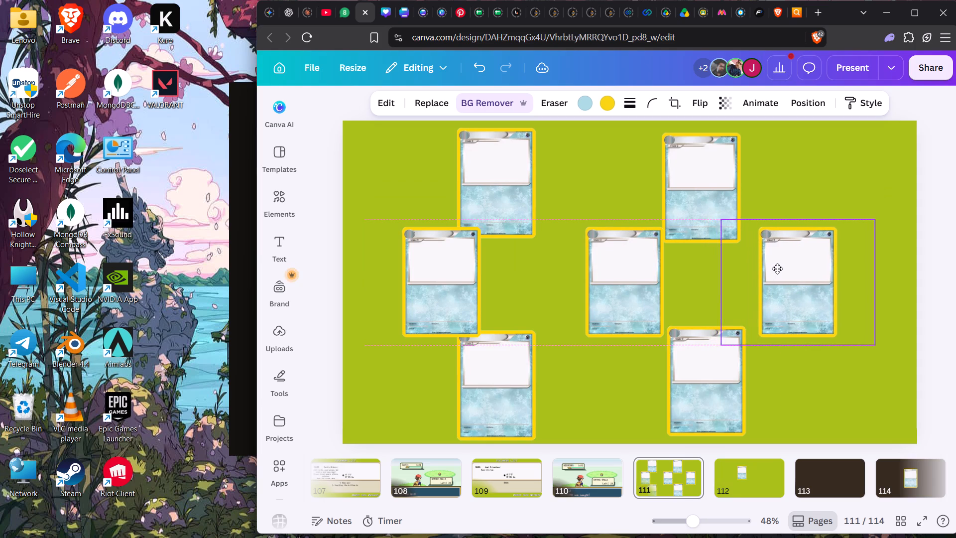
drag(777, 269, 779, 270)
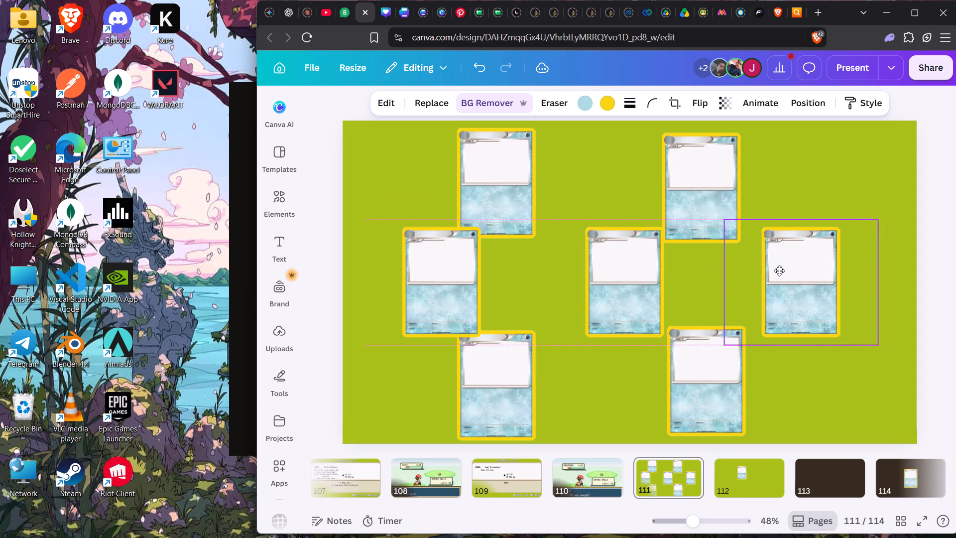
drag(779, 270, 781, 270)
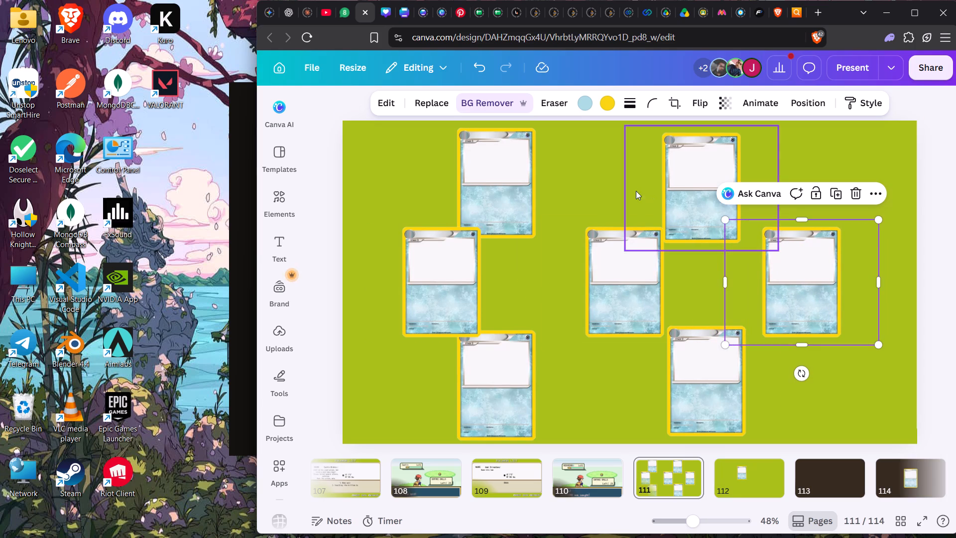
Shift the upper-left and lower-left cards inward so they align in one column, level with the lower-right card at the bottom.
drag(527, 189, 556, 185)
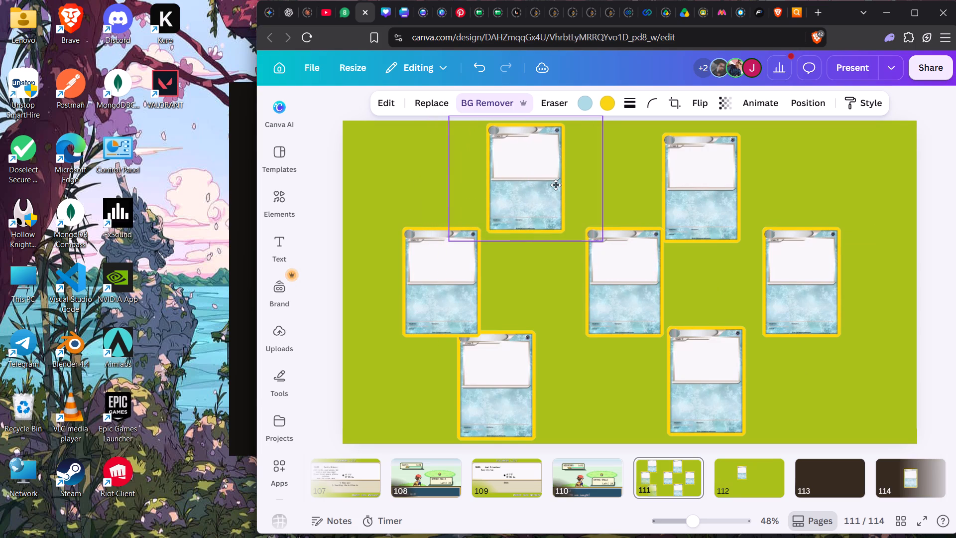
drag(556, 185, 553, 189)
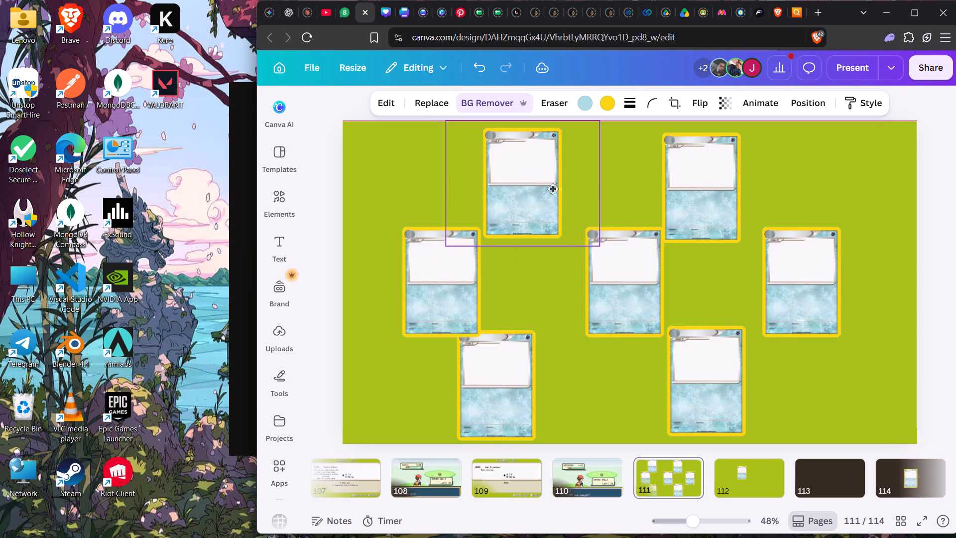
drag(553, 189, 553, 189)
drag(529, 376, 540, 372)
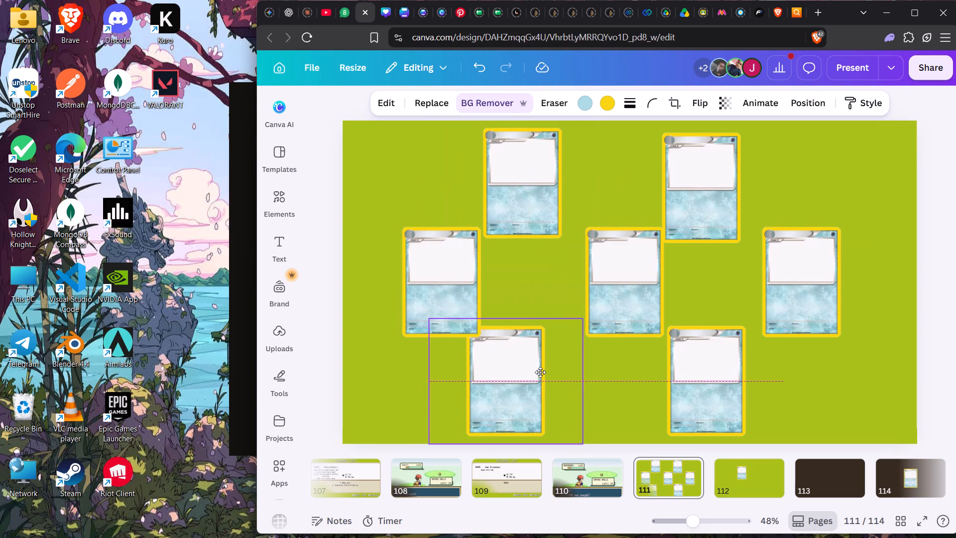
drag(540, 372, 554, 372)
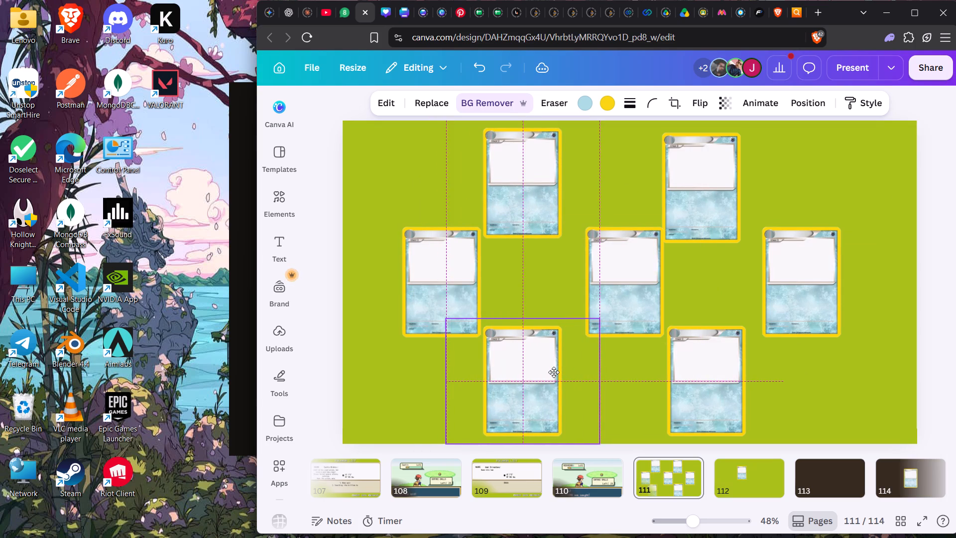
drag(554, 372, 555, 371)
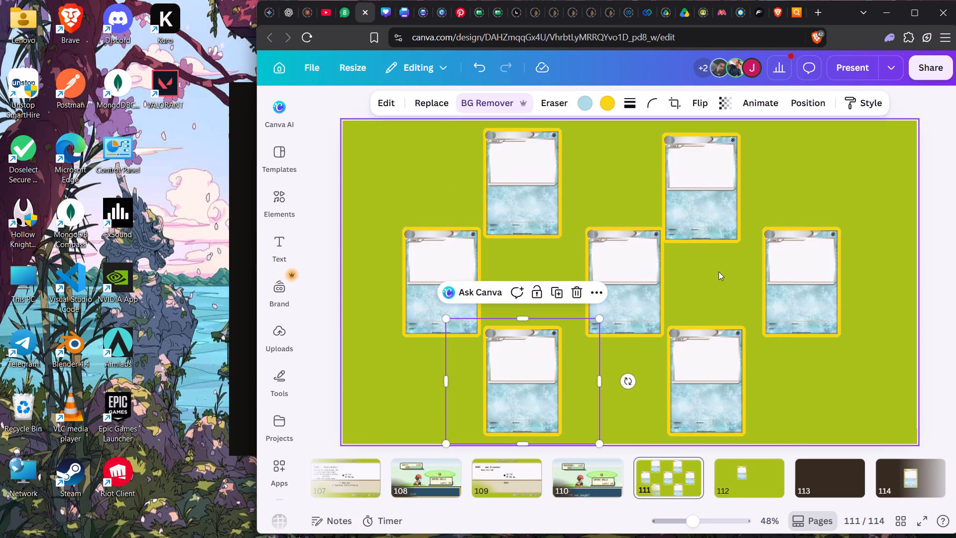
click(709, 267)
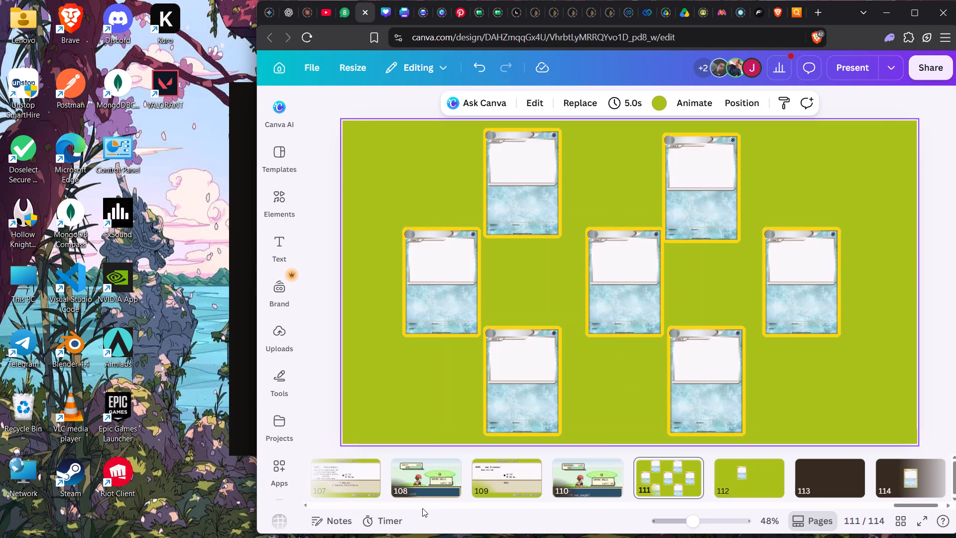
Look through the thumbnails of the presentation's earlier pages and return to the end of the page strip.
scroll(418, 475, right, 7)
scroll(418, 475, right, 17)
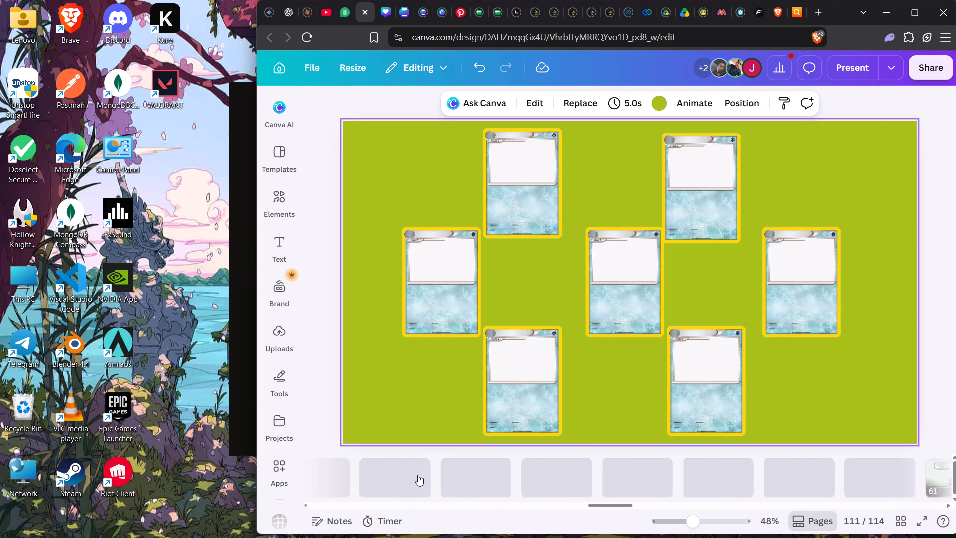
scroll(418, 475, right, 11)
scroll(418, 475, right, 10)
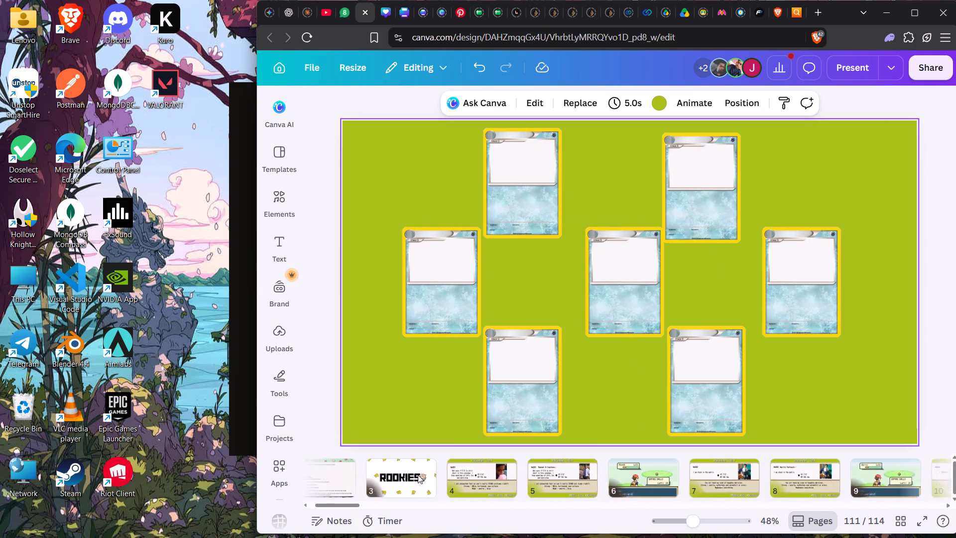
scroll(418, 475, right, 8)
scroll(418, 475, left, 20)
scroll(418, 475, left, 20)
scroll(418, 475, left, 8)
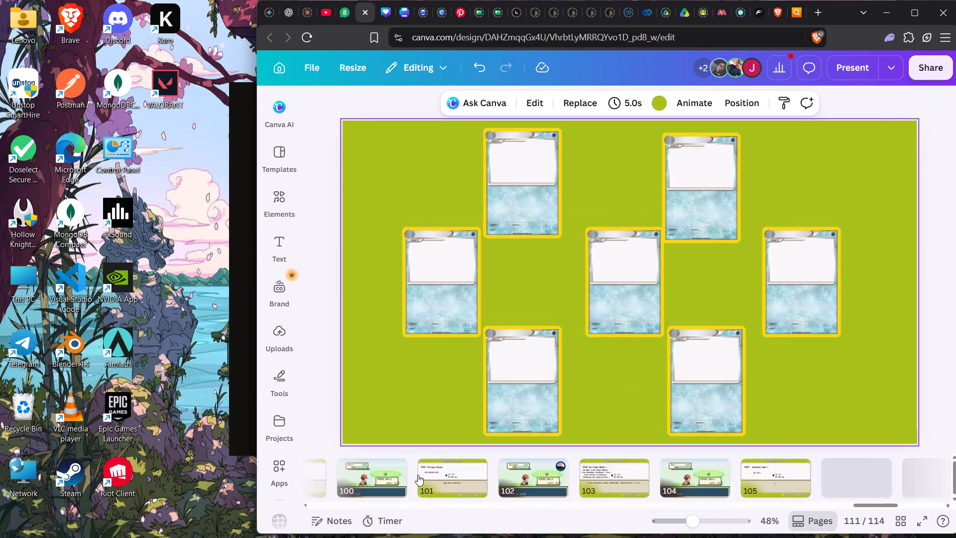
scroll(418, 475, left, 11)
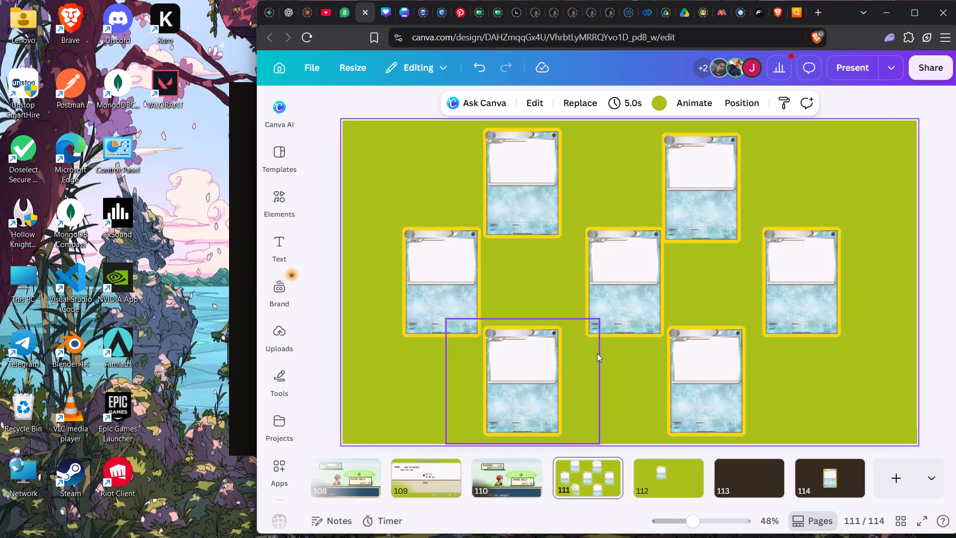
Shift the two left-column cards slightly inward, level the upper-right card with the upper-left one, and place the middle card evenly between the columns.
drag(640, 273, 616, 277)
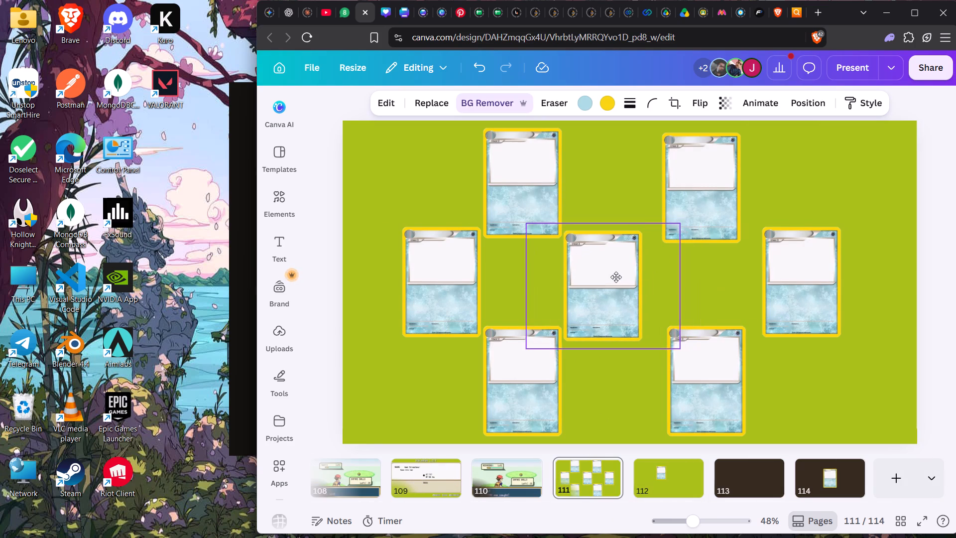
drag(616, 277, 613, 272)
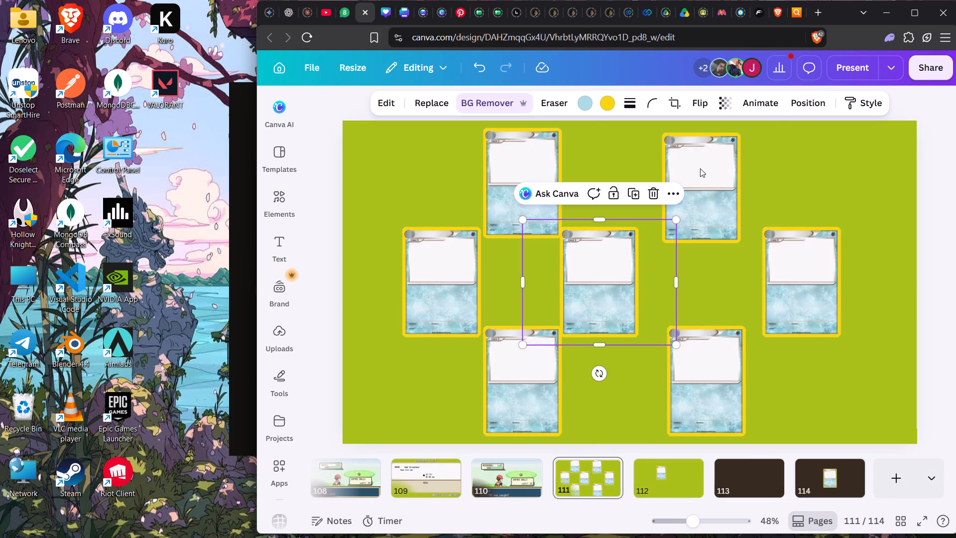
drag(710, 164, 703, 159)
drag(515, 388, 521, 388)
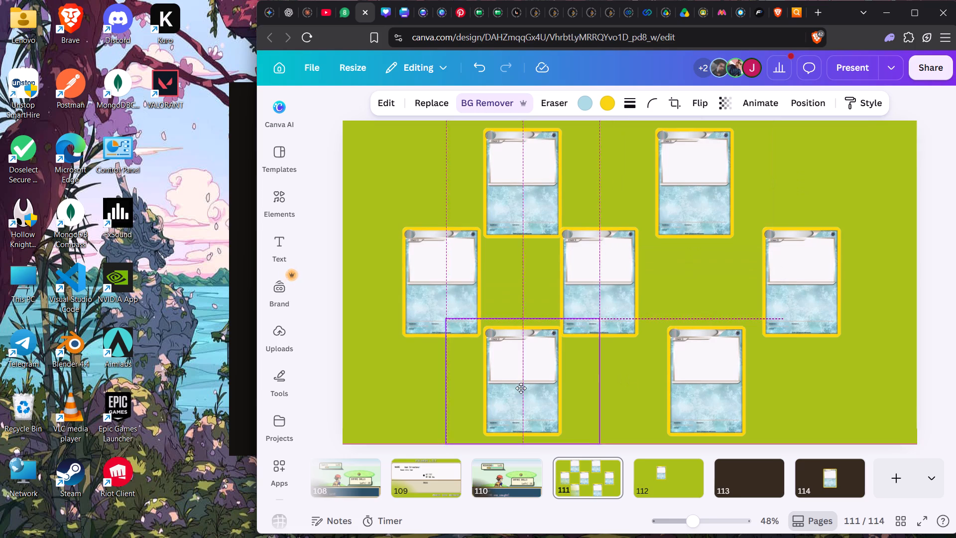
drag(521, 388, 522, 389)
drag(517, 185, 525, 184)
drag(615, 292, 633, 291)
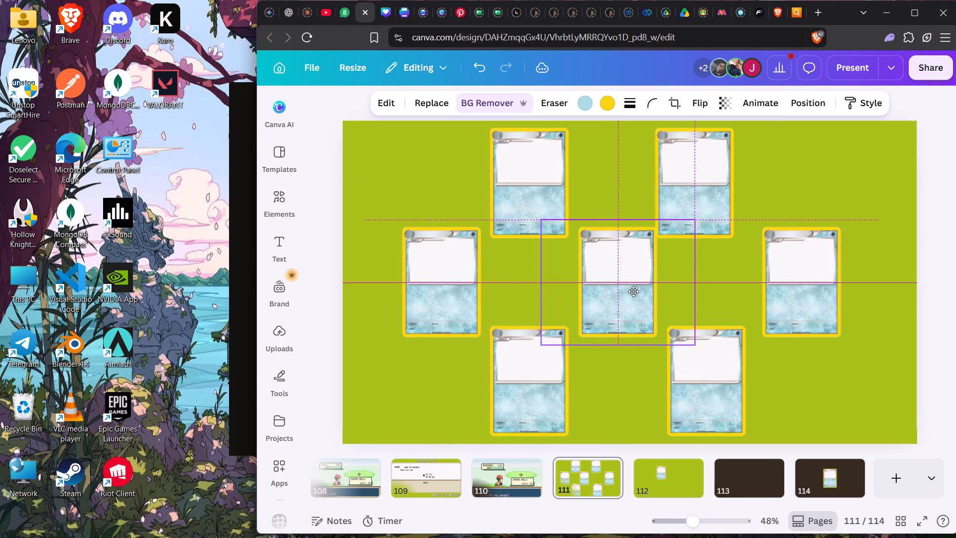
drag(633, 291, 634, 291)
Align the upper-right card directly above the lower-right card and move the outer right card slightly inward to even the spacing.
drag(697, 152, 706, 152)
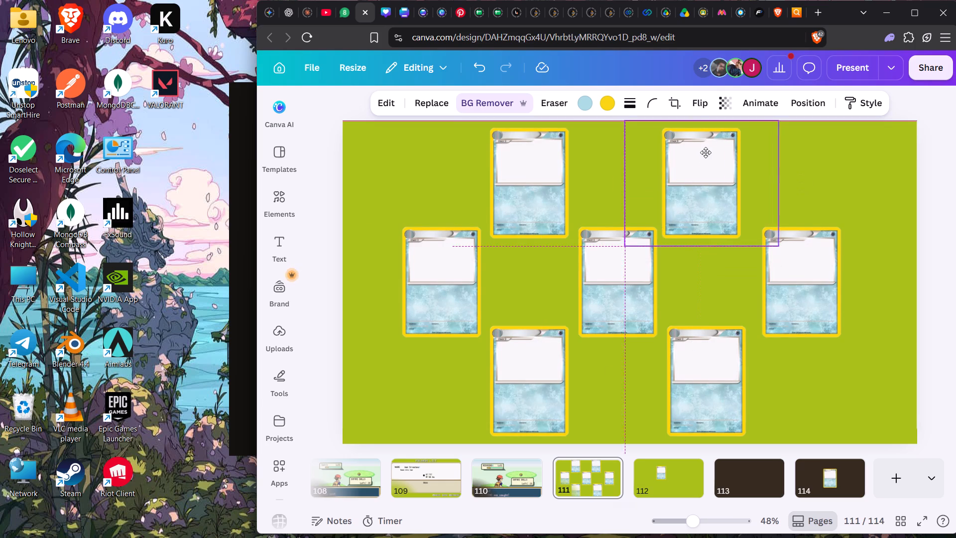
drag(706, 152, 710, 151)
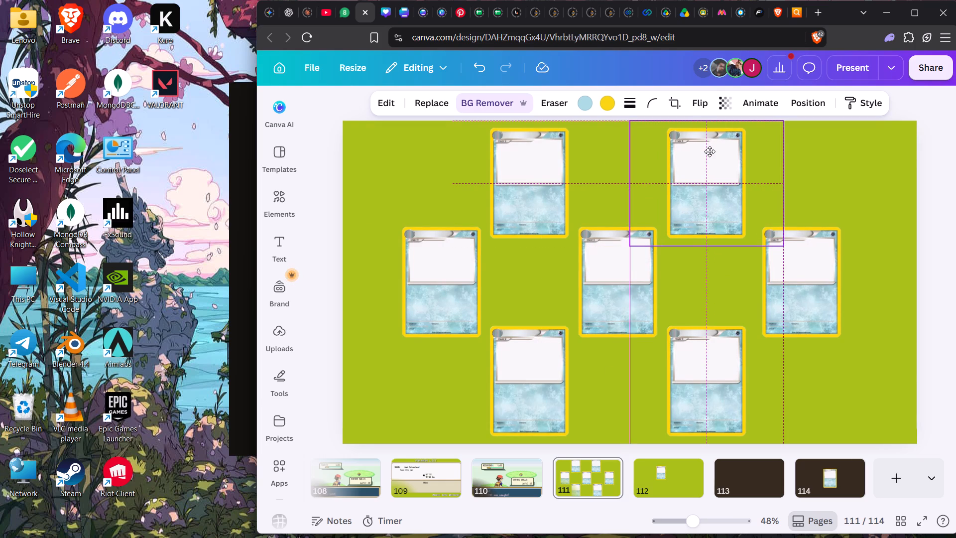
click(710, 381)
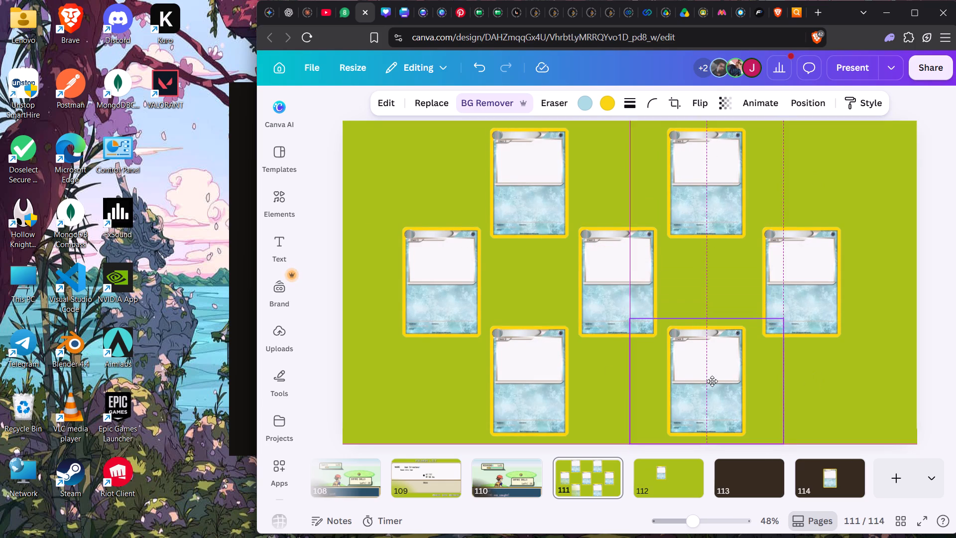
click(853, 388)
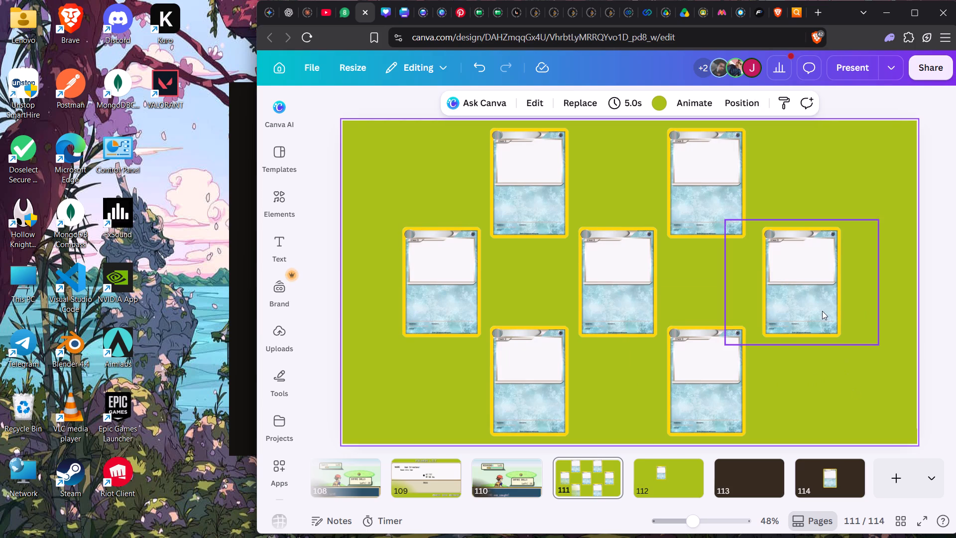
drag(807, 294, 799, 294)
click(818, 425)
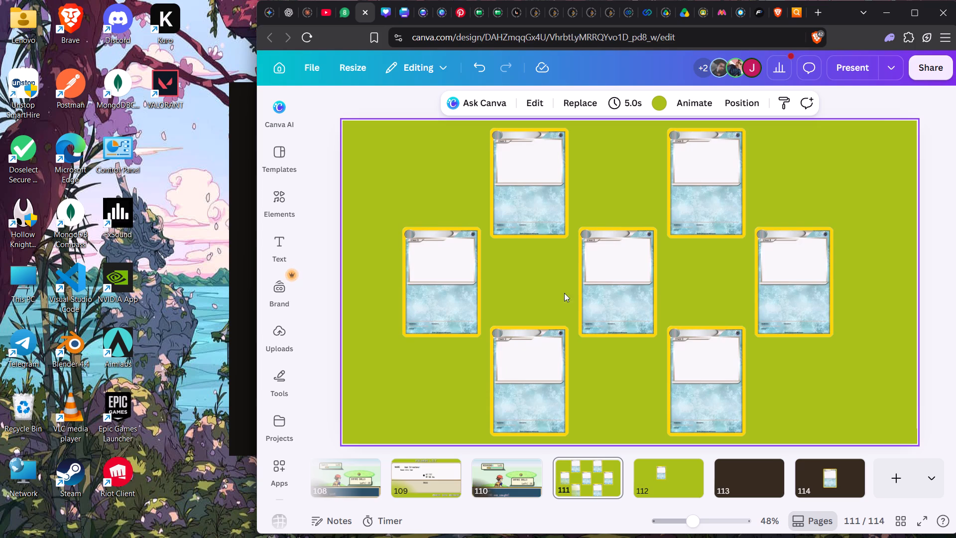
Group all seven cards and shift the group sideways so it sits centred on the page.
drag(379, 167, 472, 214)
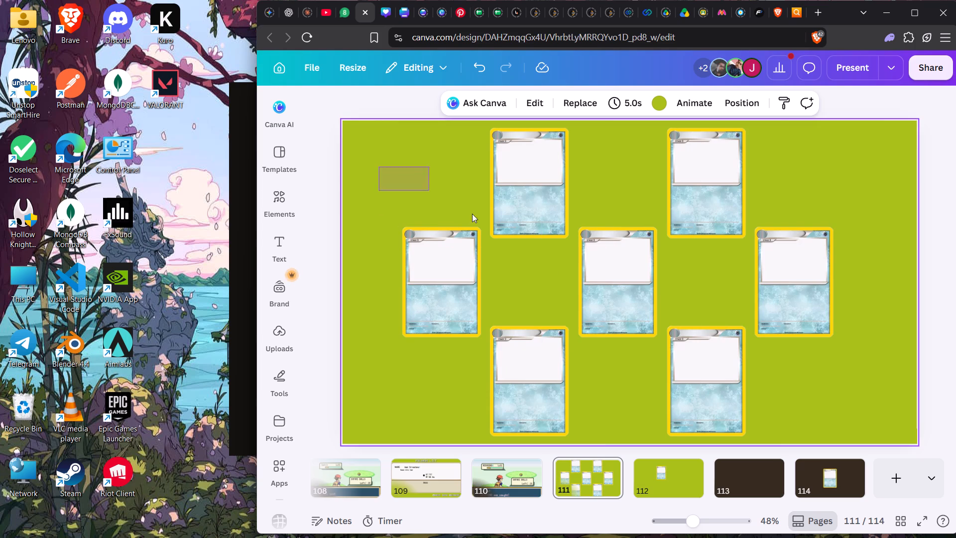
drag(472, 214, 776, 386)
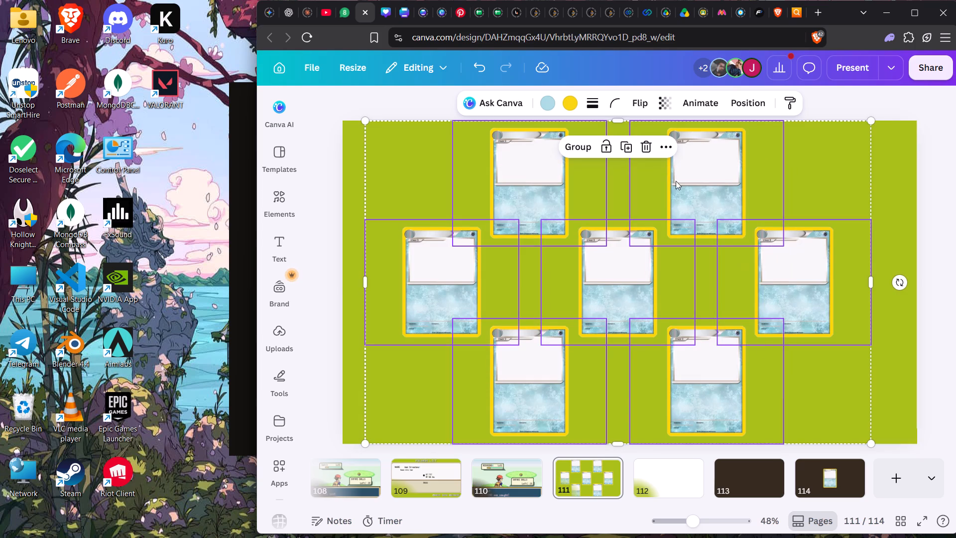
click(580, 148)
drag(612, 283, 623, 284)
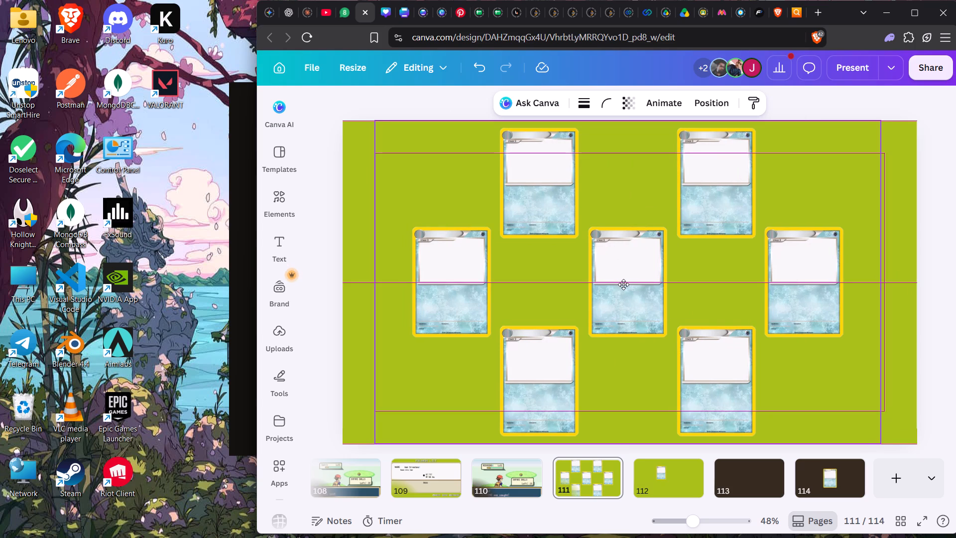
drag(623, 284, 624, 285)
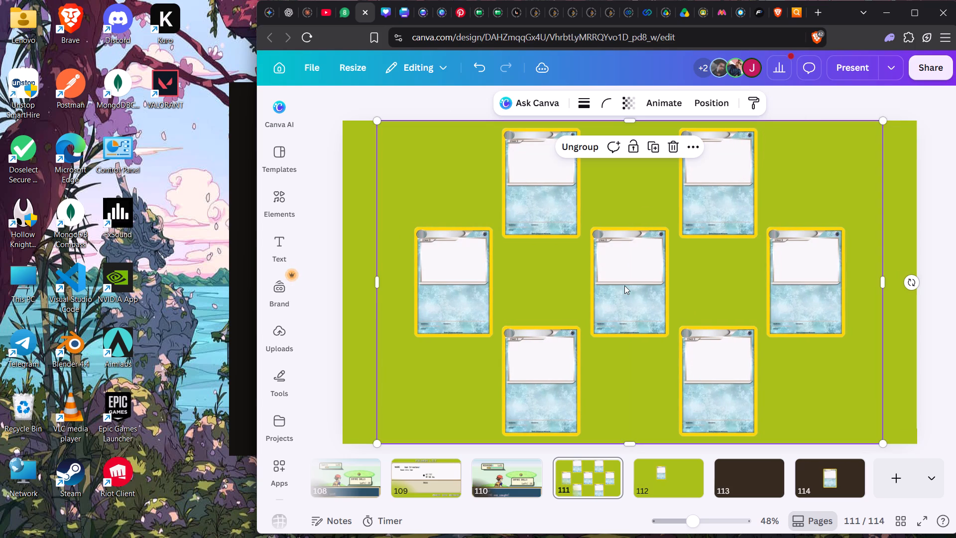
click(718, 281)
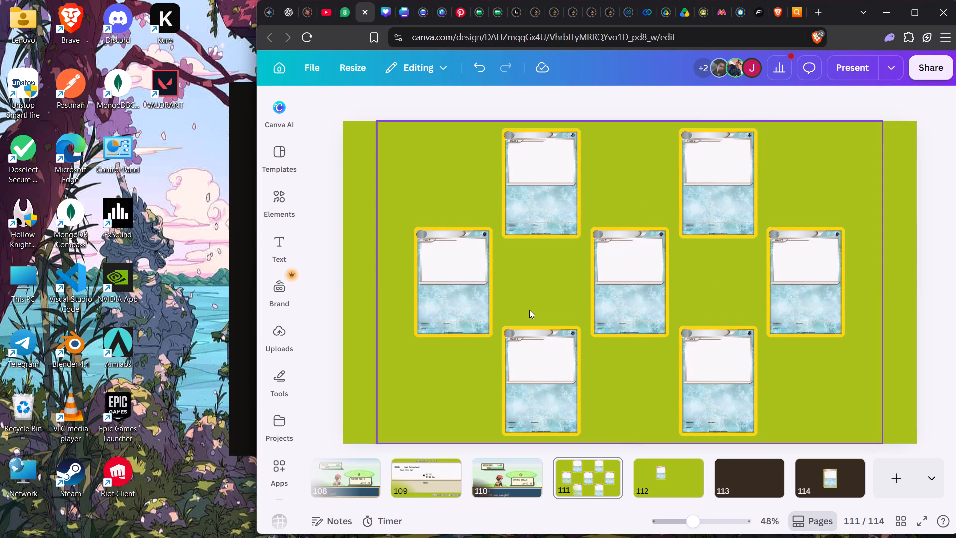
click(363, 311)
Ungroup the centred set of seven cards.
click(587, 257)
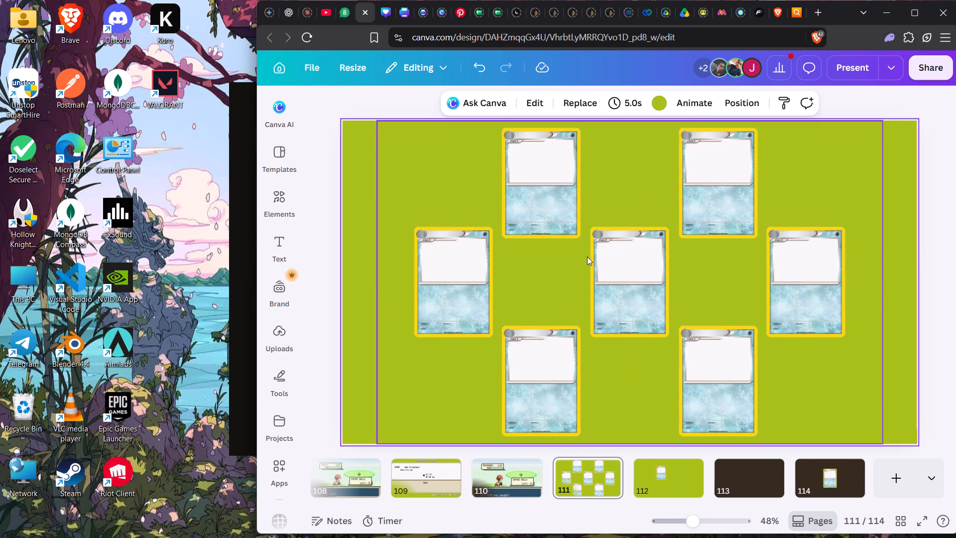
click(576, 151)
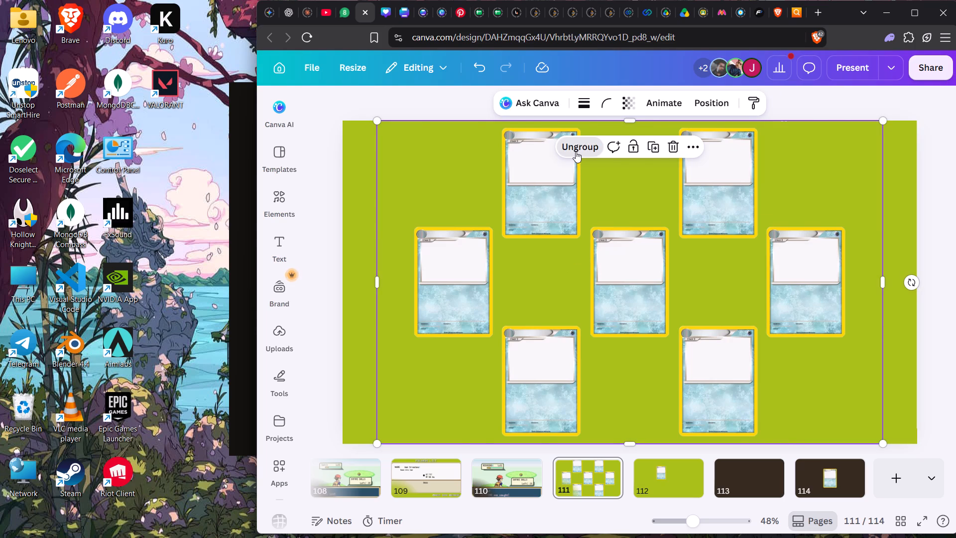
click(350, 231)
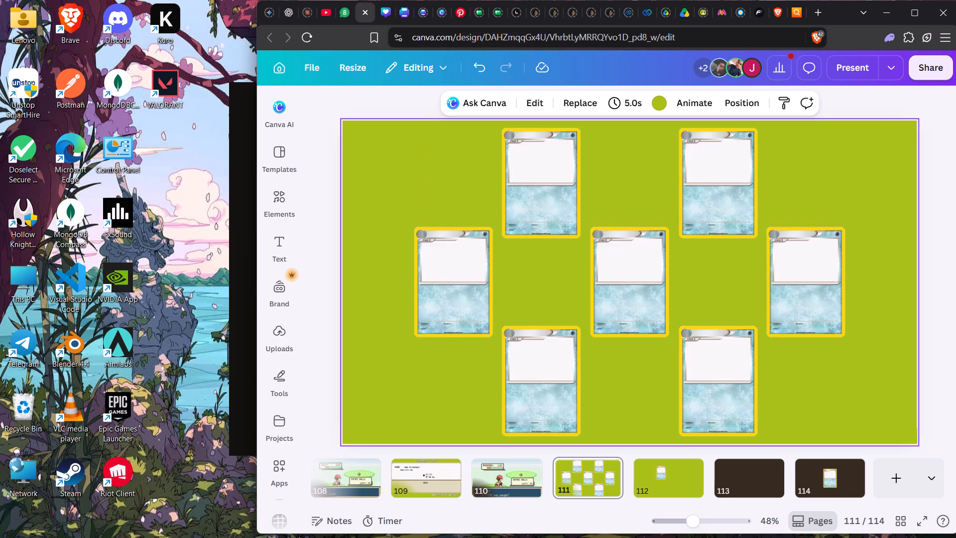
Maximize the browser window, switch to Pinterest and replace the old search with "guess the pokemon background".
click(905, 15)
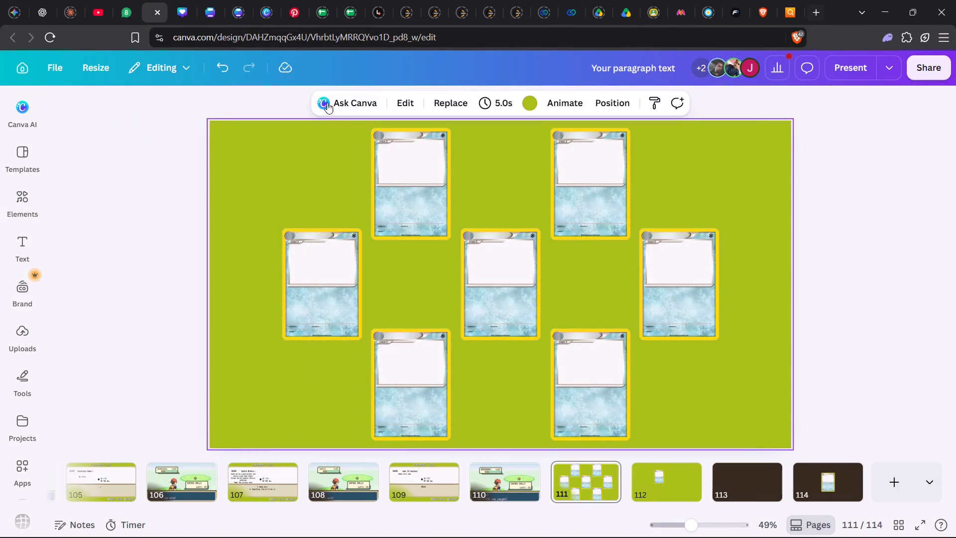
click(298, 13)
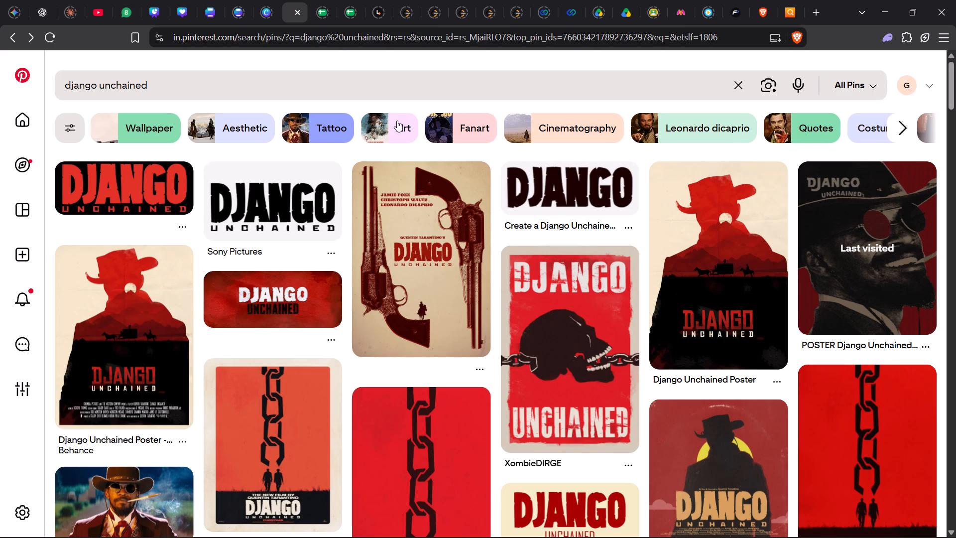
click(399, 91)
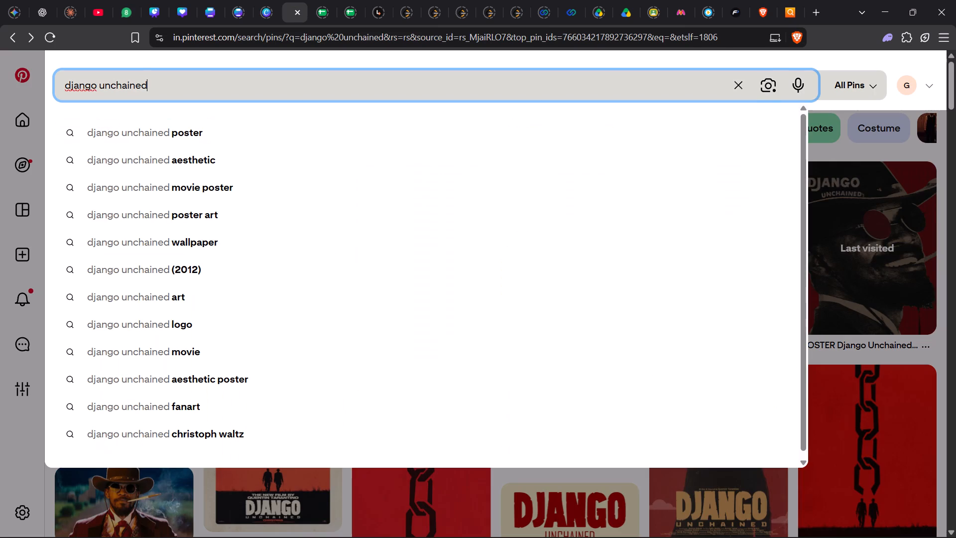
key(BackSpace)
key(BackSpace)
key(BackSpace)
key(BackSpace)
key(BackSpace)
key(BackSpace)
key(BackSpace)
key(BackSpace)
key(BackSpace)
key(BackSpace)
key(BackSpace)
key(BackSpace)
key(BackSpace)
key(BackSpace)
key(BackSpace)
key(BackSpace)
key(BackSpace)
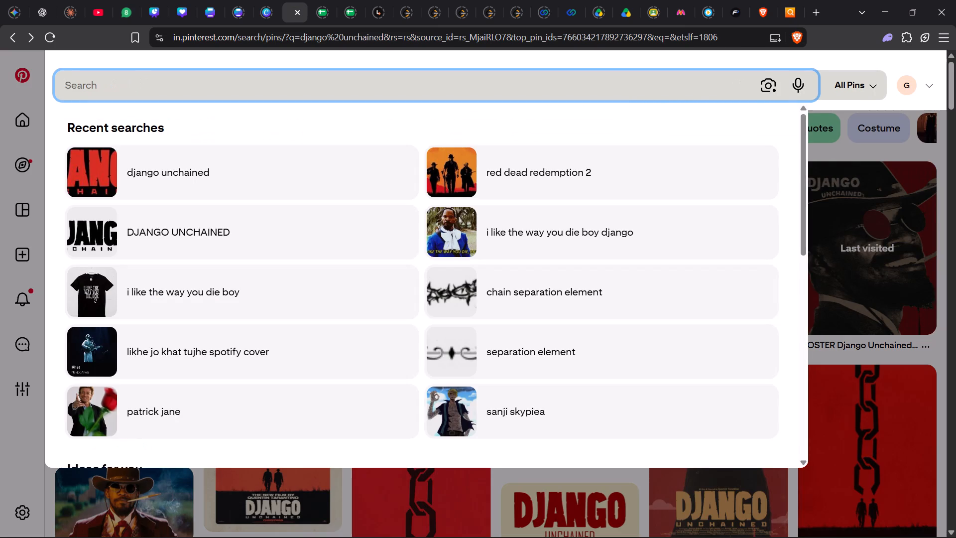
key(BackSpace)
text(guess the pokemon)
key(space)
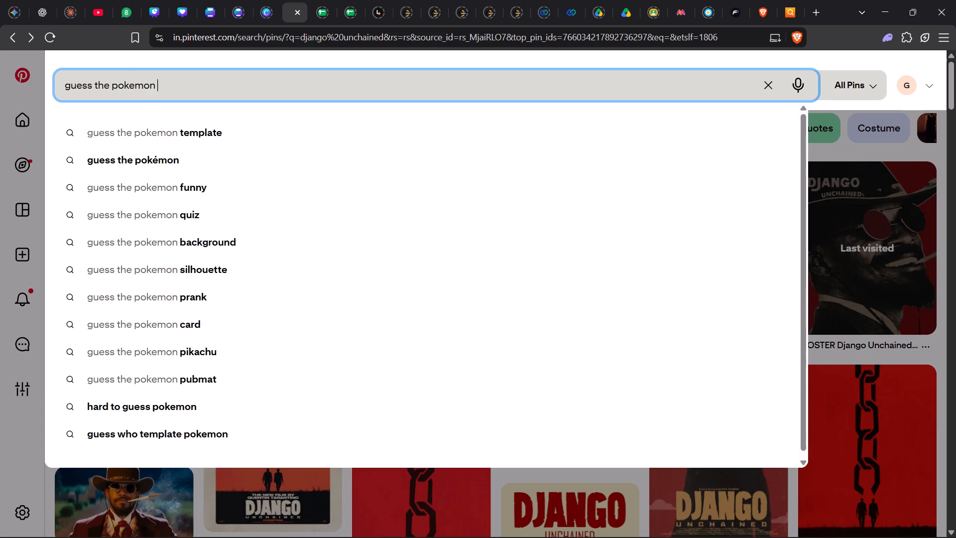
text(bc)
key(BackSpace)
key(a)
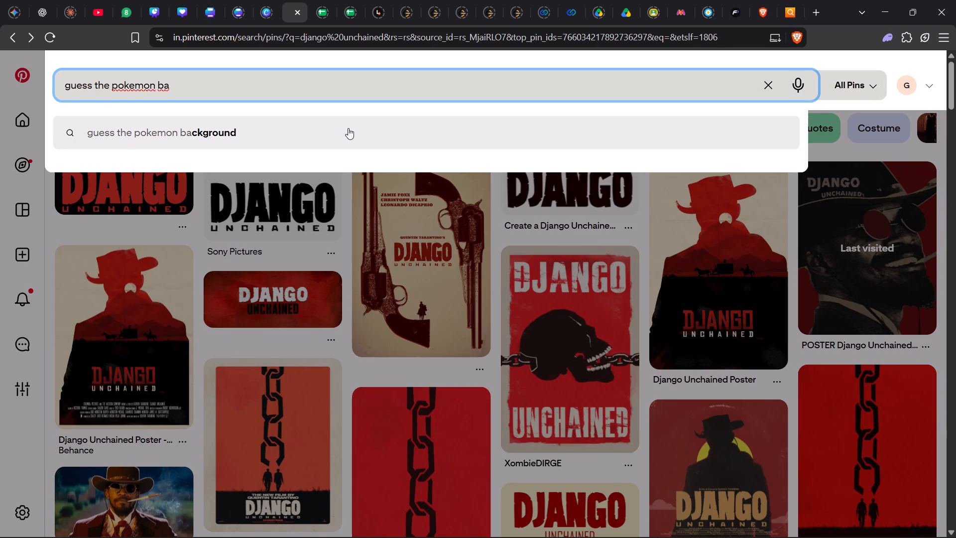
click(348, 128)
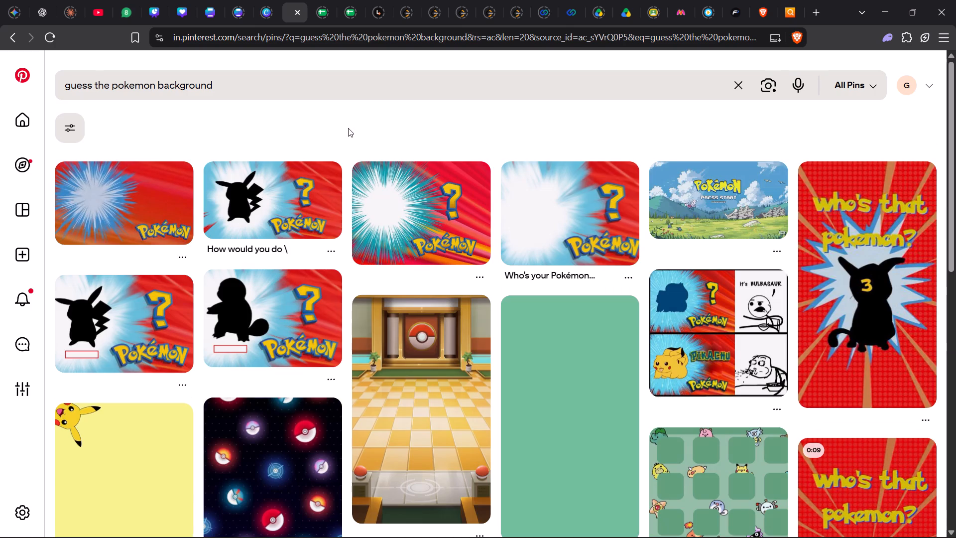
click(348, 128)
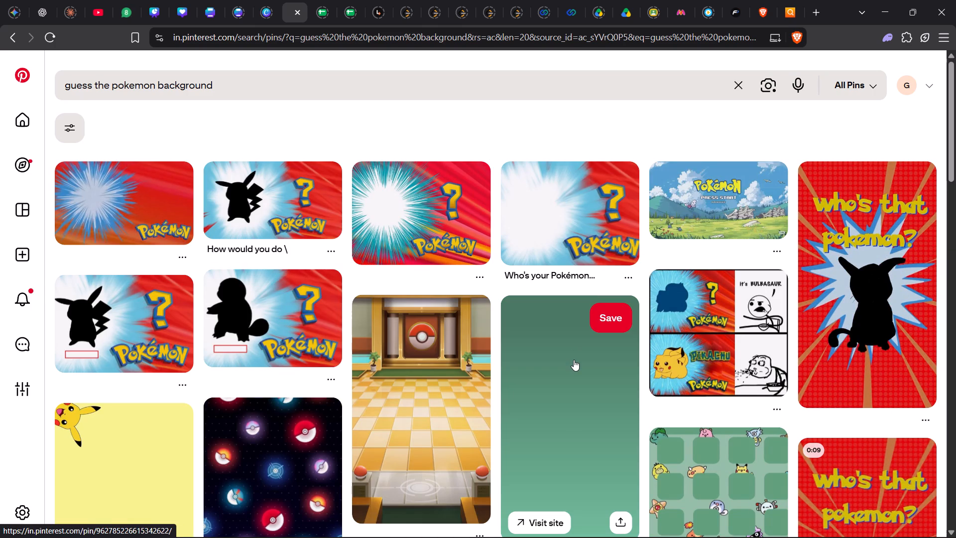
Look through the results for a suitable Pokémon guessing-game background image.
scroll(570, 363, down, 4)
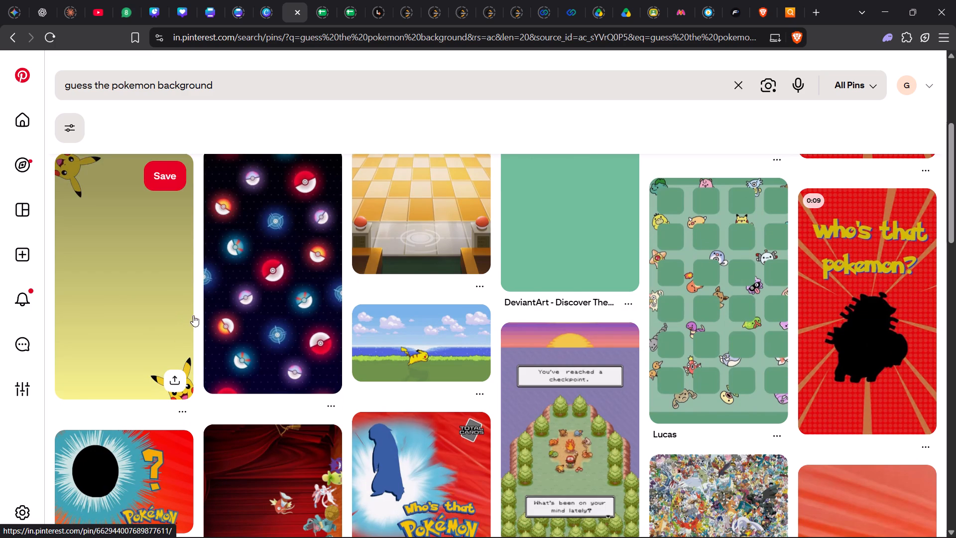
scroll(196, 316, down, 3)
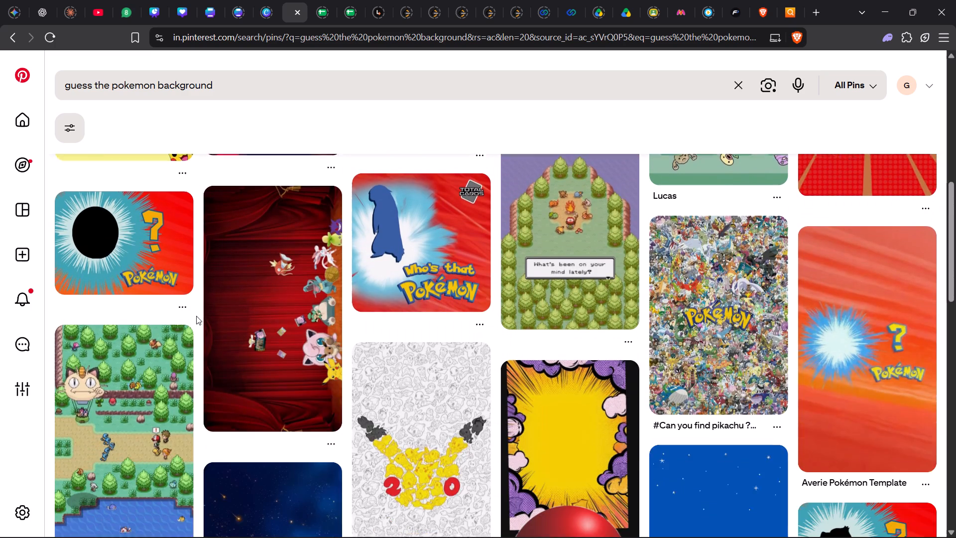
scroll(196, 316, down, 2)
scroll(196, 316, up, 4)
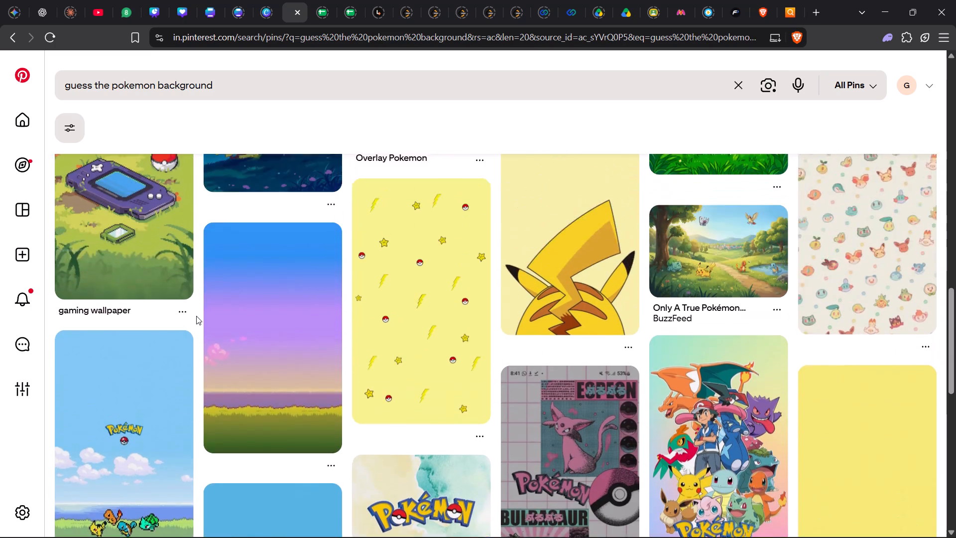
scroll(196, 316, up, 5)
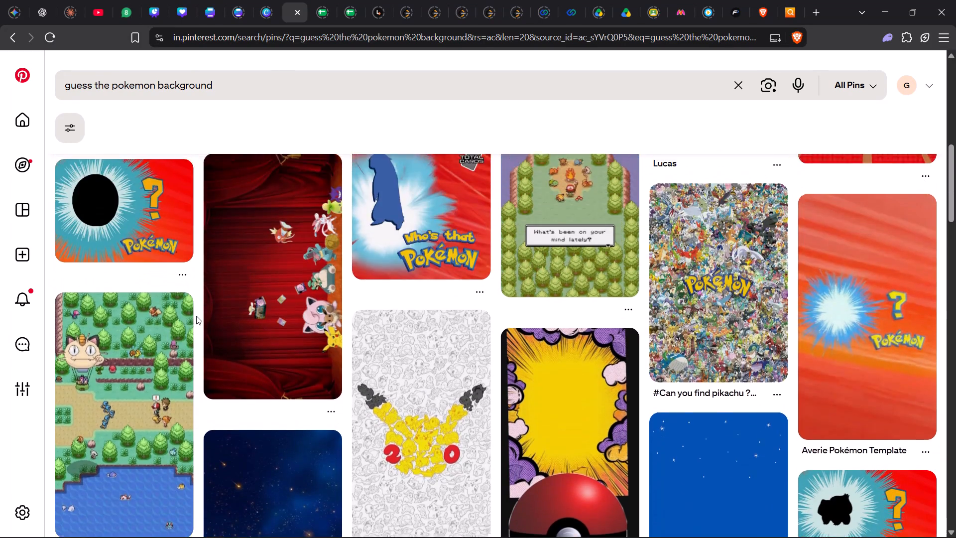
scroll(196, 316, up, 1)
Search Pinterest for "pokemon backgrounds".
click(740, 90)
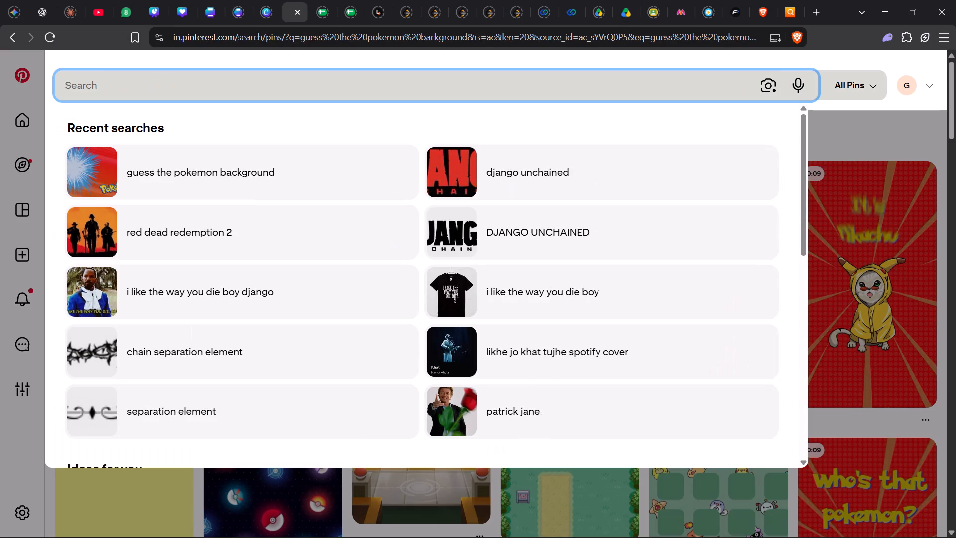
text(pokemon bac)
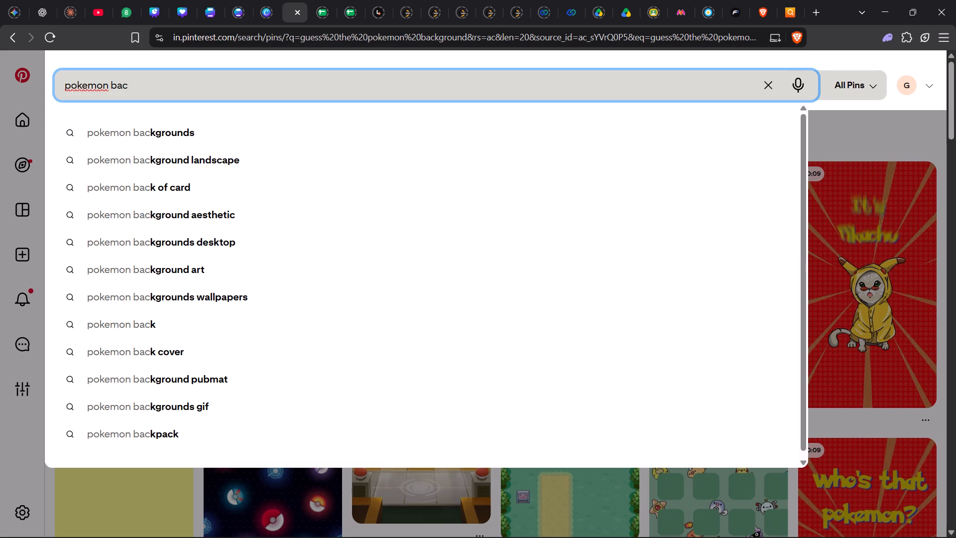
key(Down)
key(Return)
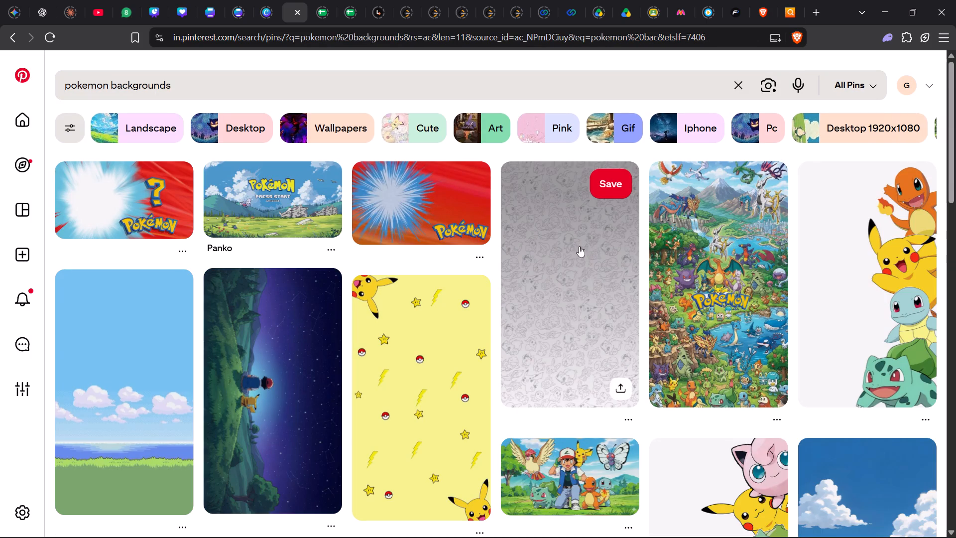
Open the red pin with the blue-white burst and Pokémon logo and copy its image.
click(422, 231)
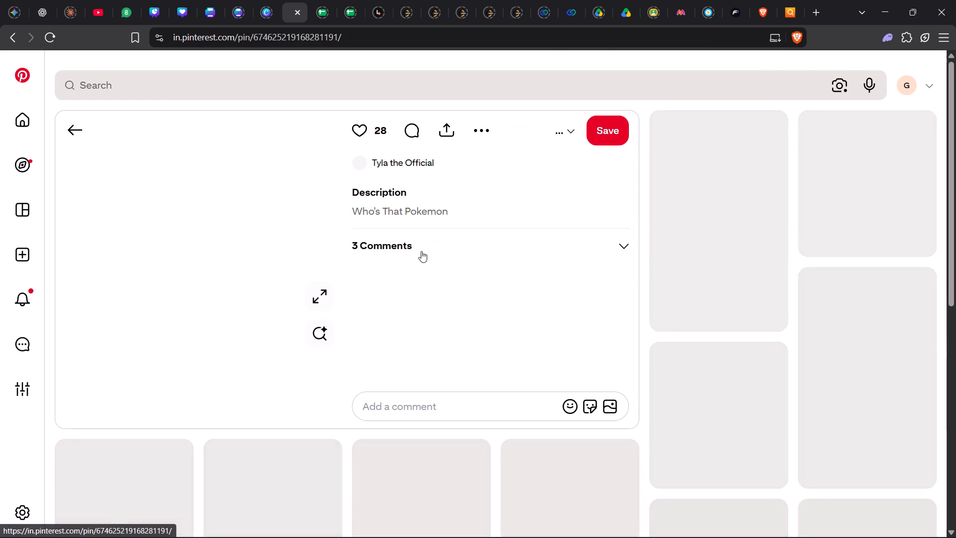
right_click(226, 255)
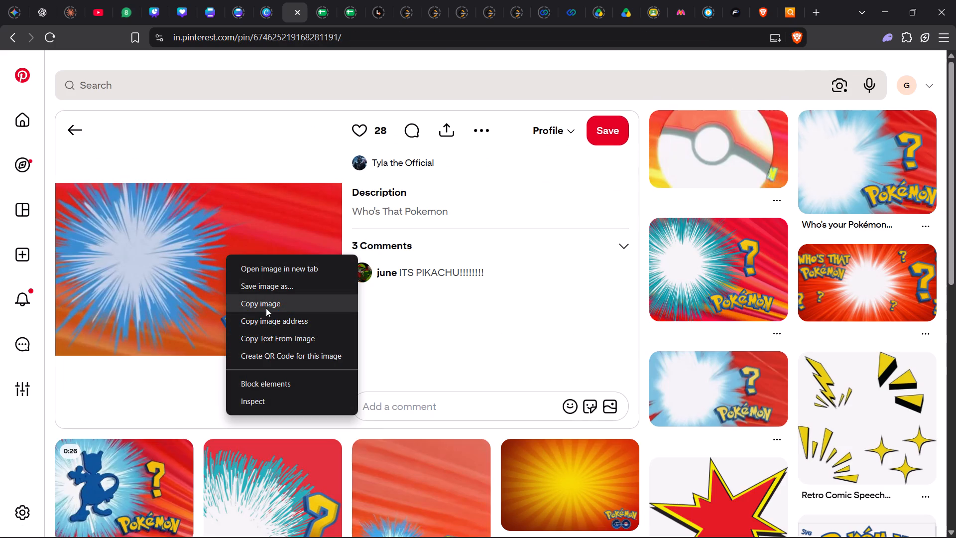
click(266, 308)
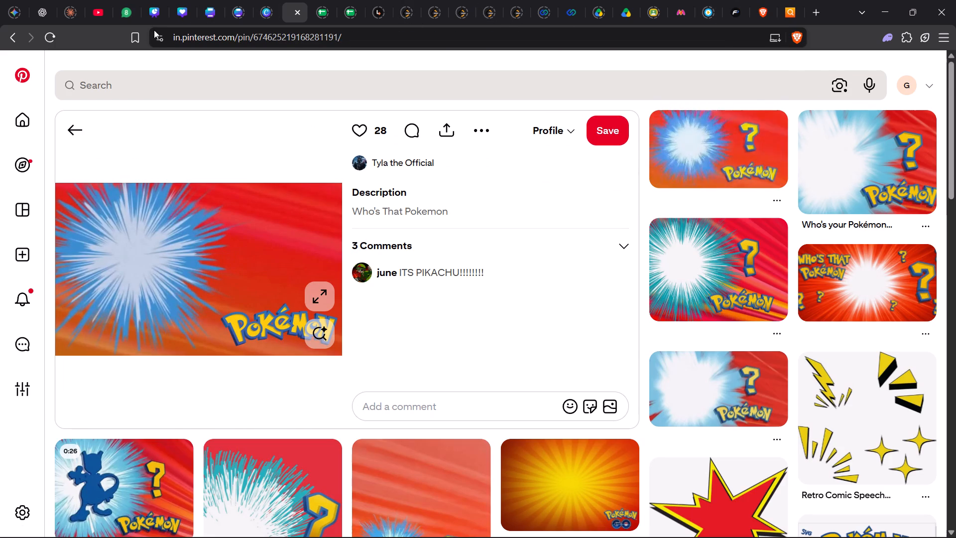
Switch back to the Canva presentation and duplicate the seven-card page 112.
click(152, 12)
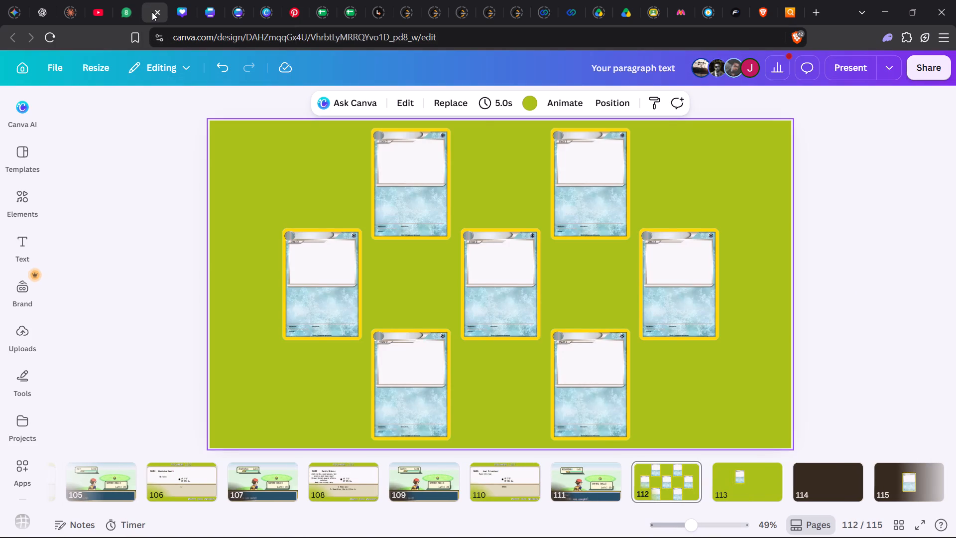
ctrl+click(705, 213)
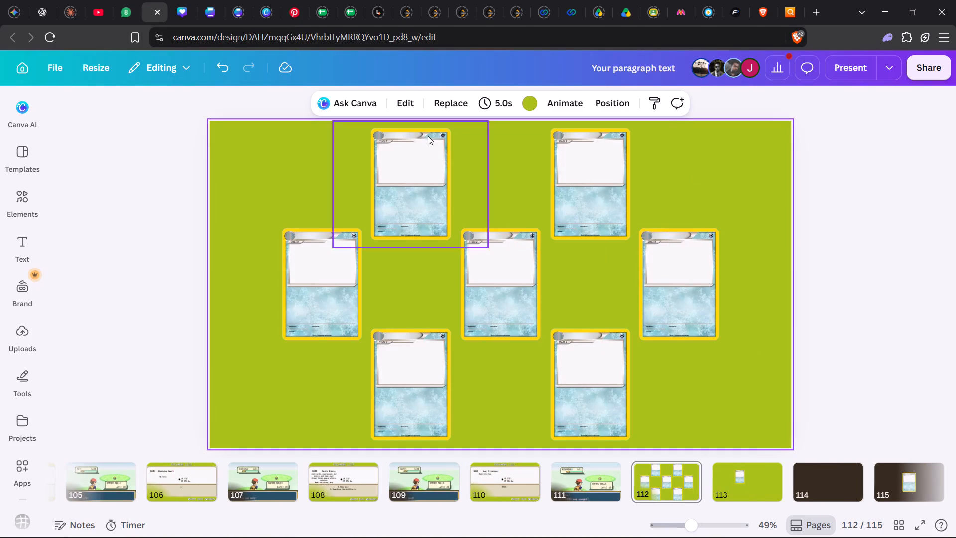
click(693, 482)
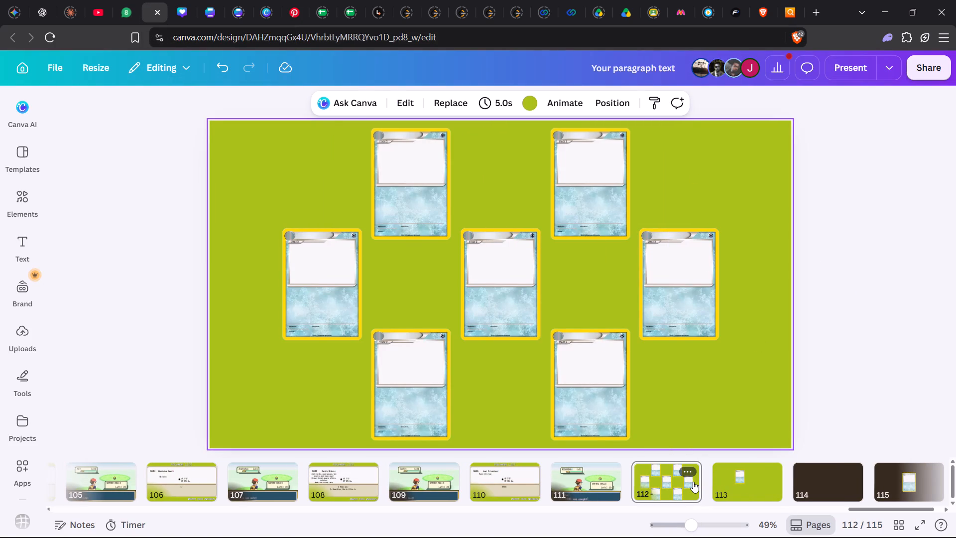
key(ctrl+d)
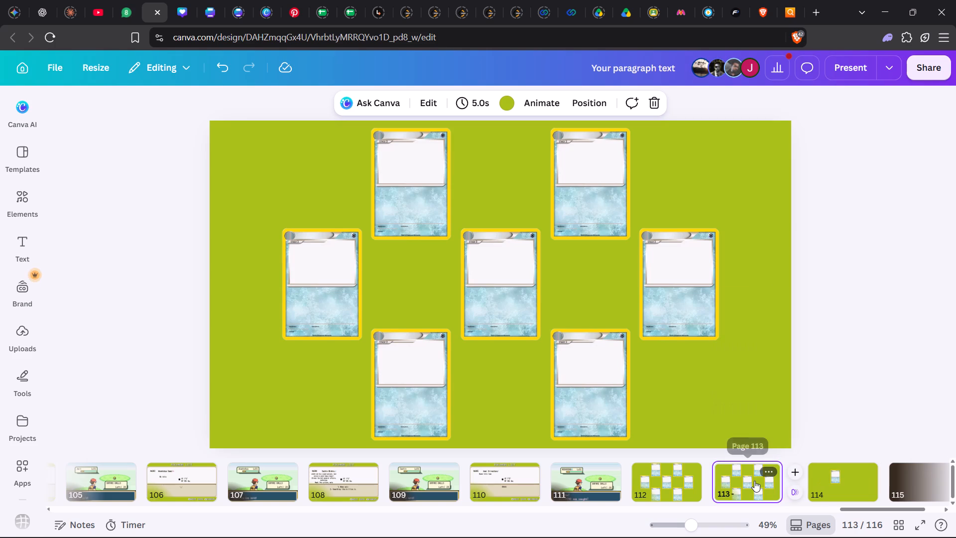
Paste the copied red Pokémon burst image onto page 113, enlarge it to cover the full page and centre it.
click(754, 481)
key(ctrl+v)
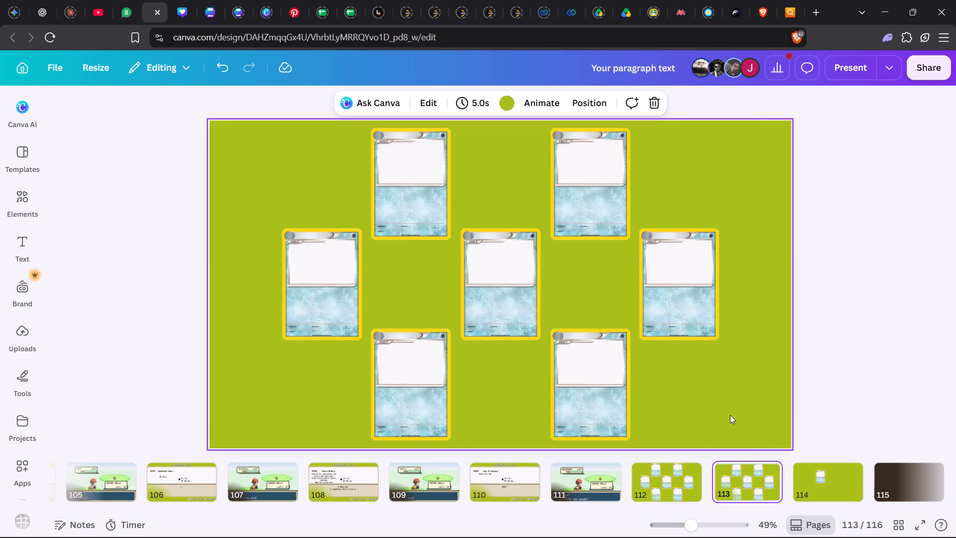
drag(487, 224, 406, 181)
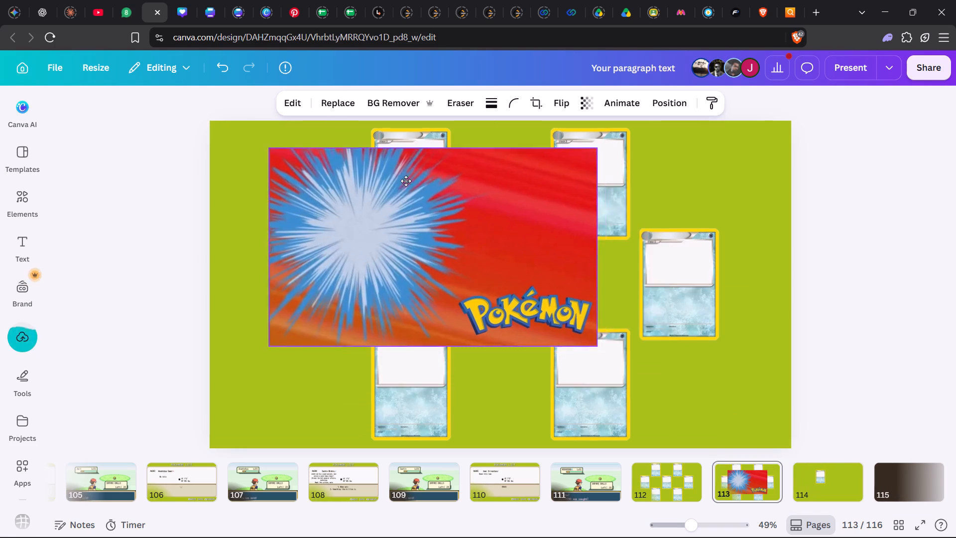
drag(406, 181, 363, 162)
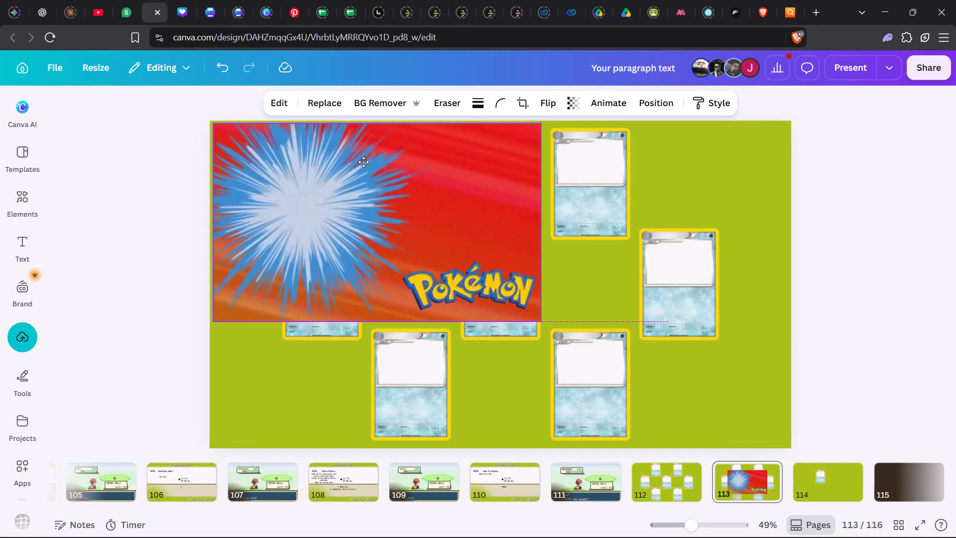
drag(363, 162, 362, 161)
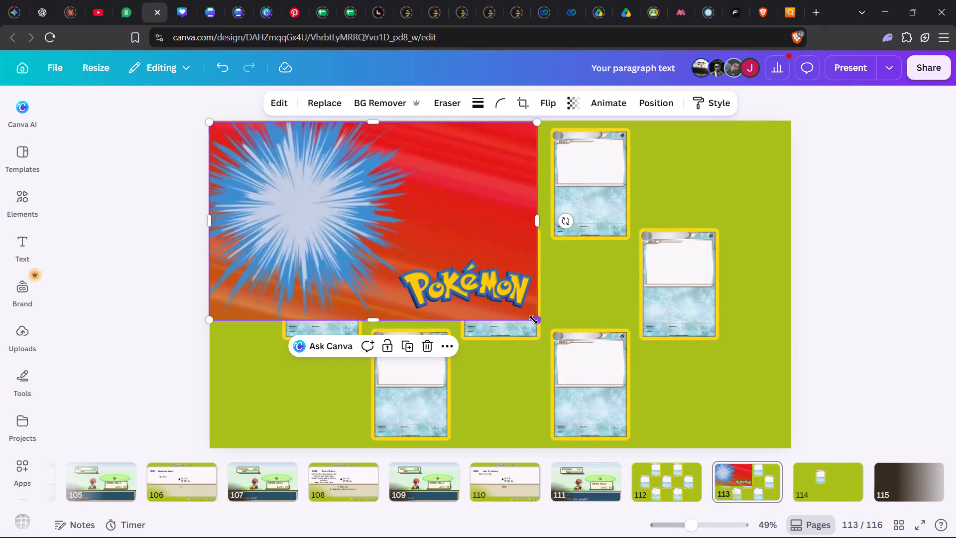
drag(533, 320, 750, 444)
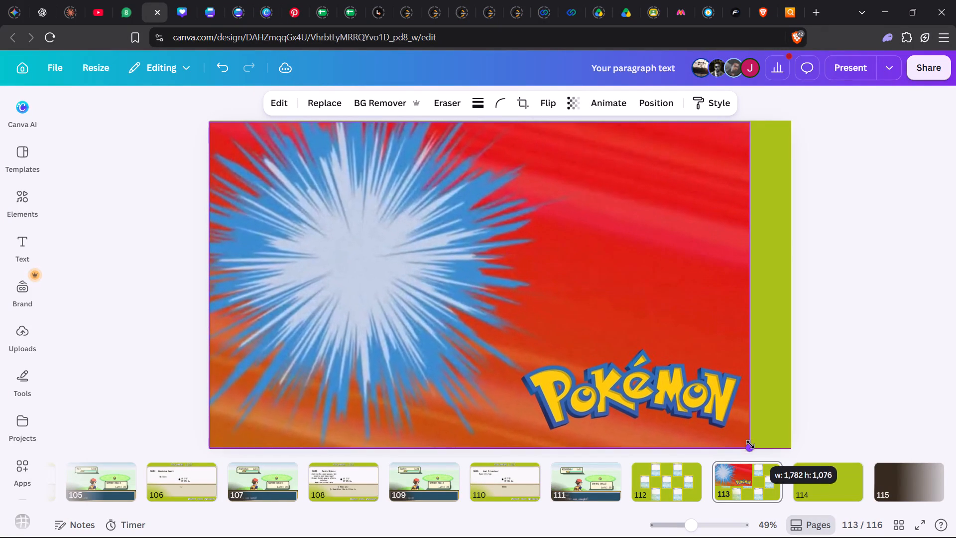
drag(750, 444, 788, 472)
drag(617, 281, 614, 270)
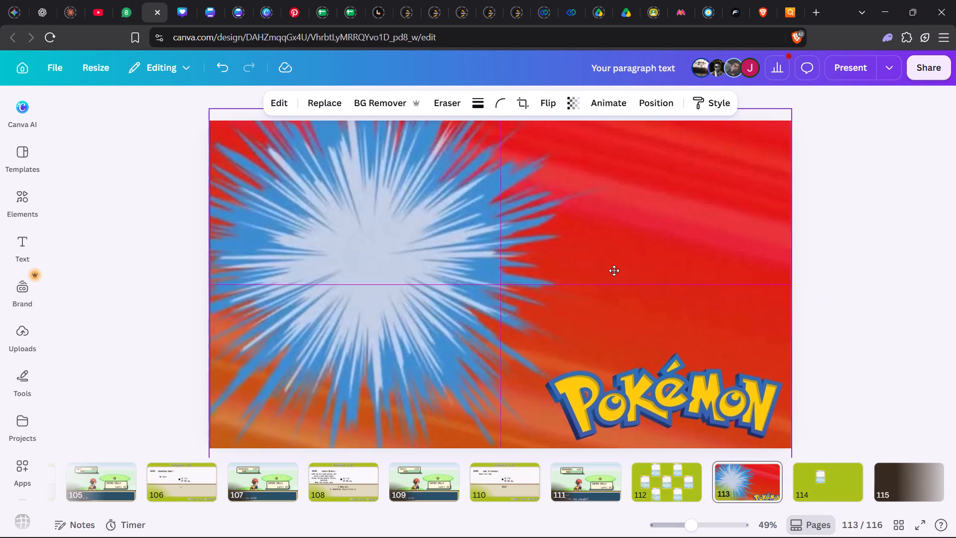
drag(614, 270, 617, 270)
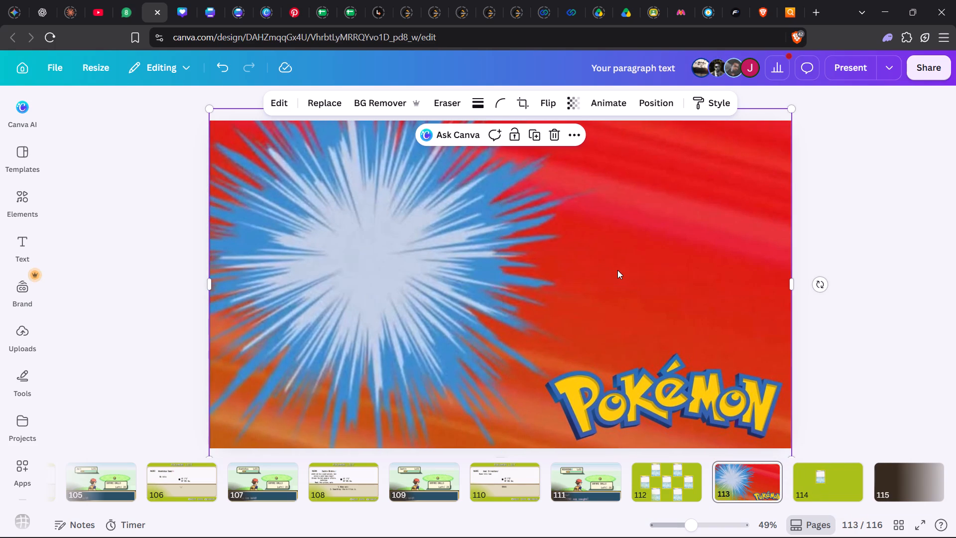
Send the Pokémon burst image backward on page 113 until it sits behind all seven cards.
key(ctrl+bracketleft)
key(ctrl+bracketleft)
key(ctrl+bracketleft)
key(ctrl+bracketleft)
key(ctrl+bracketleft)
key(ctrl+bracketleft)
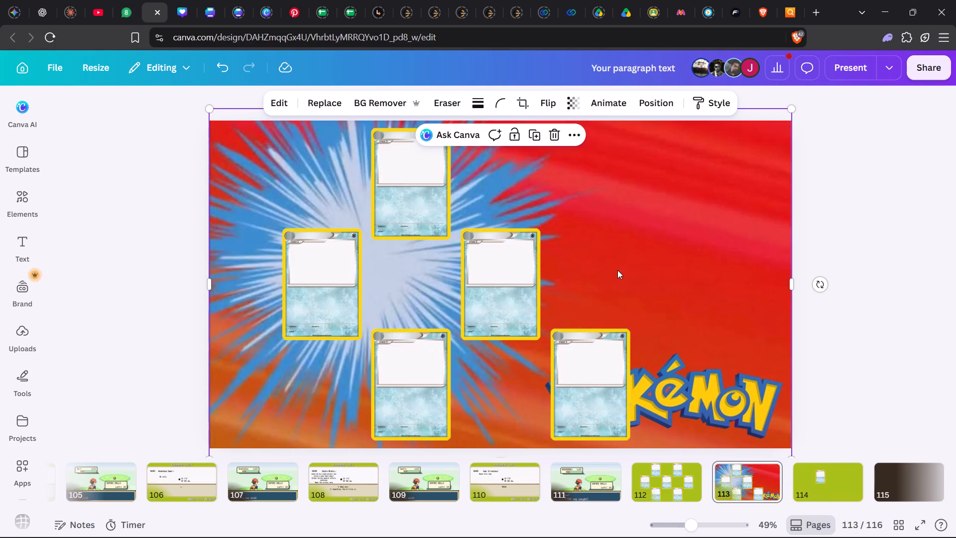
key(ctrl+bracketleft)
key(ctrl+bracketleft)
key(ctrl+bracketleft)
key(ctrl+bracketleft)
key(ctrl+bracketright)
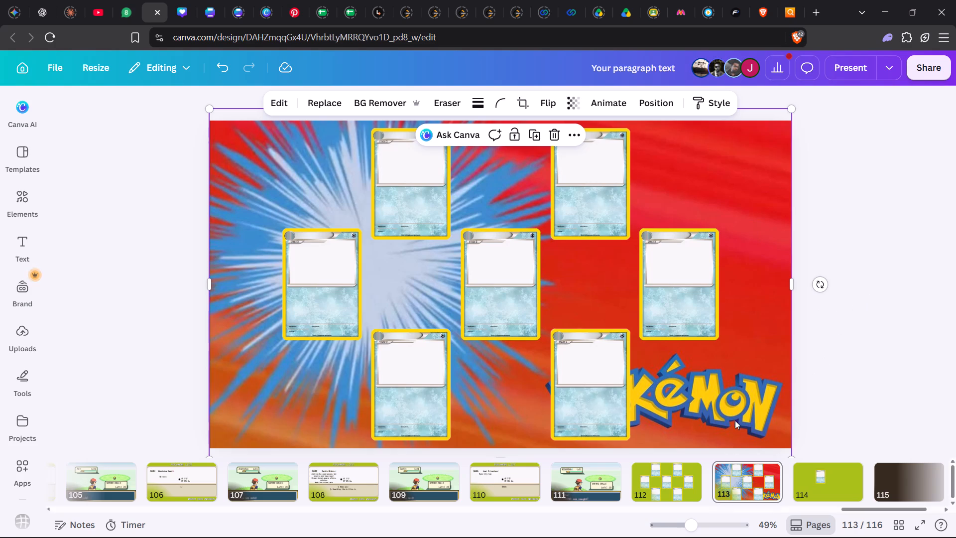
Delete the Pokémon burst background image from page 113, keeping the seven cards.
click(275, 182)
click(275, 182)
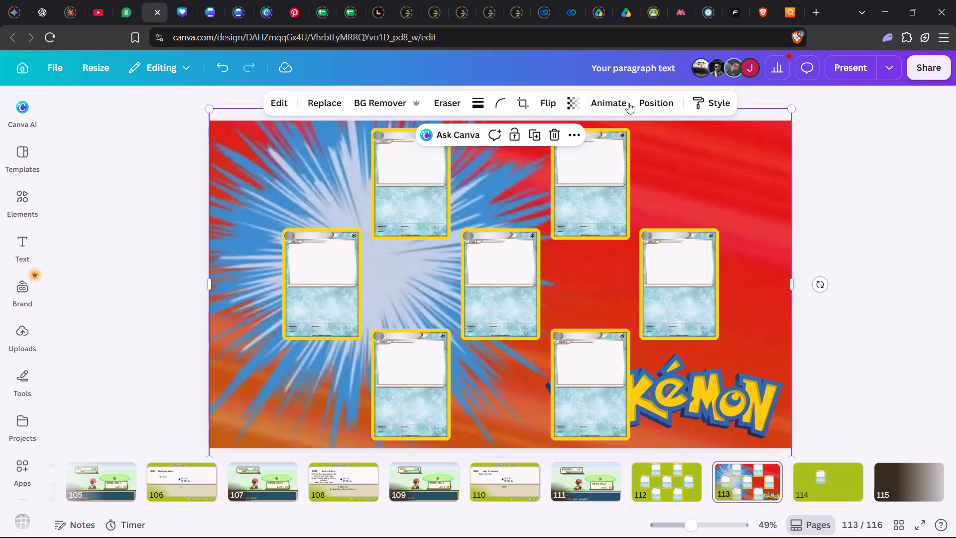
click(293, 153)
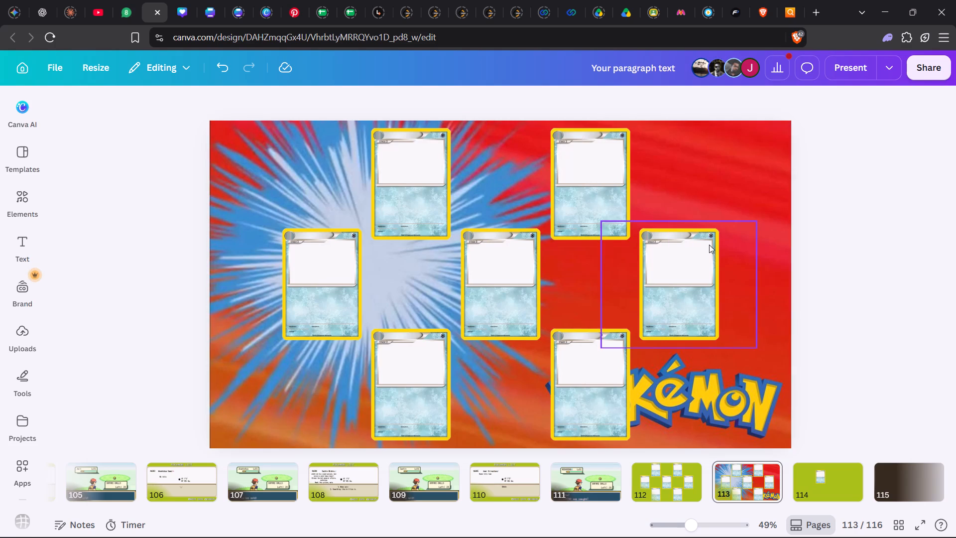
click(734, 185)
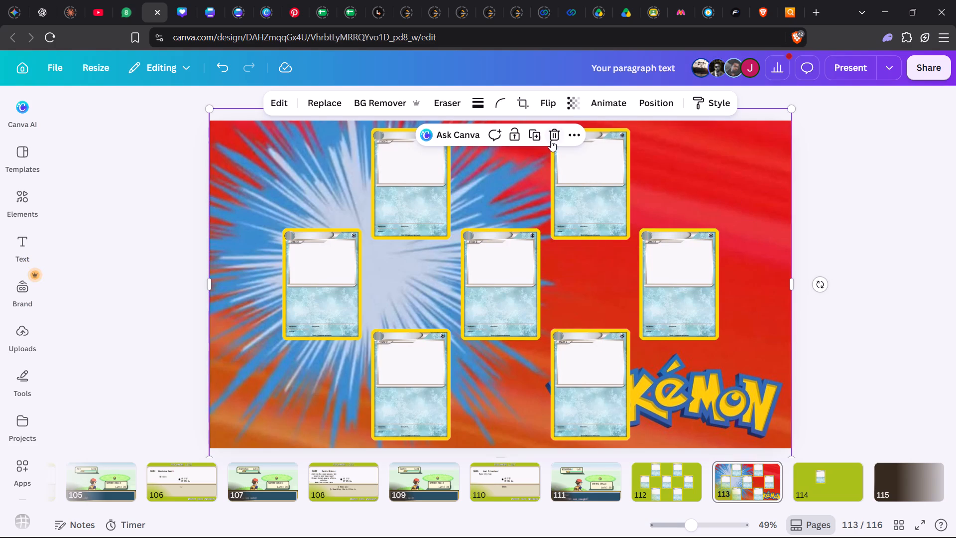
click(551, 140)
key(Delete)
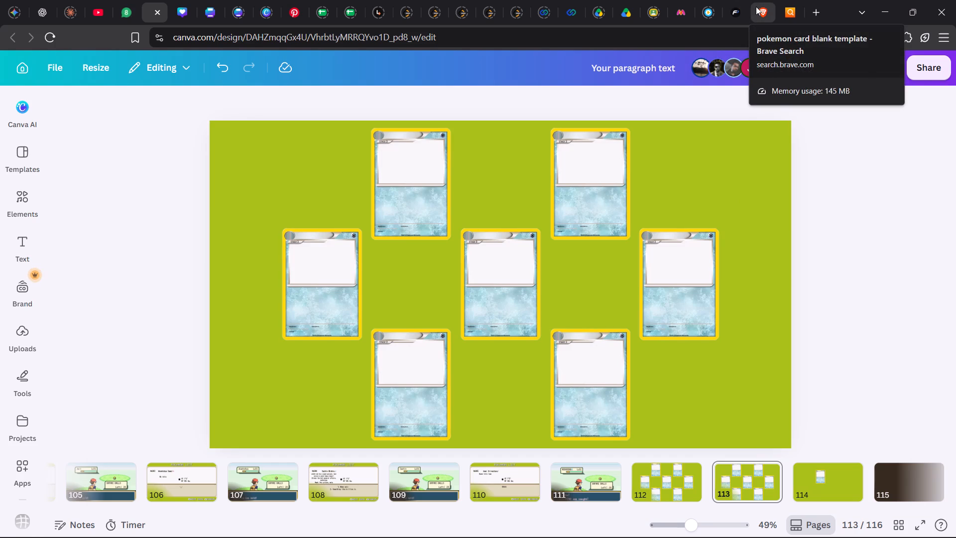
Switch back to Pinterest, return to the "pokemon backgrounds" results and look through them for another background.
click(291, 8)
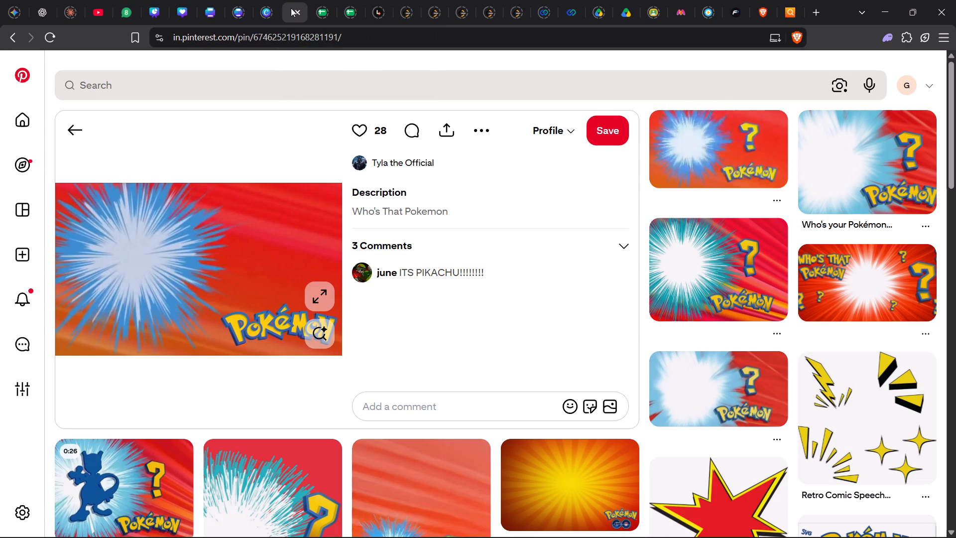
click(80, 125)
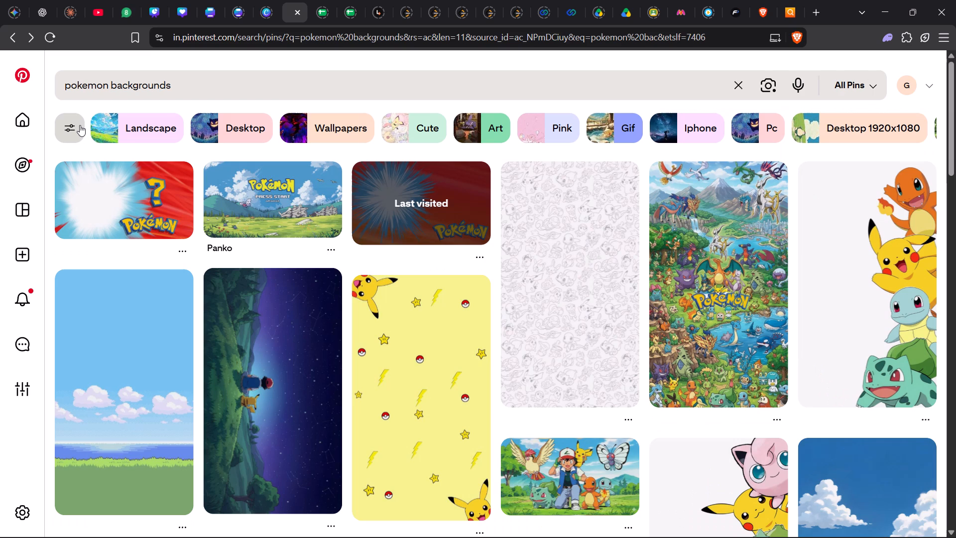
scroll(217, 388, down, 3)
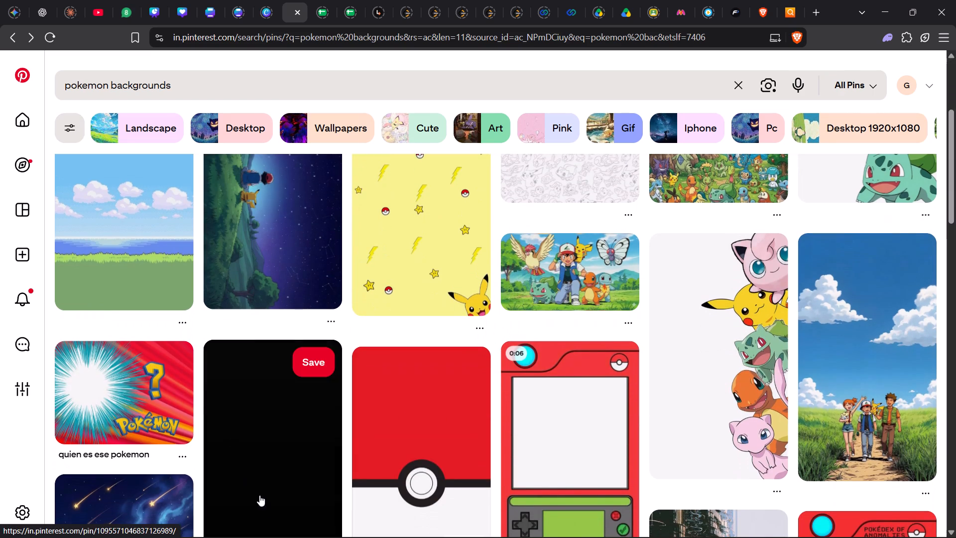
scroll(477, 443, down, 3)
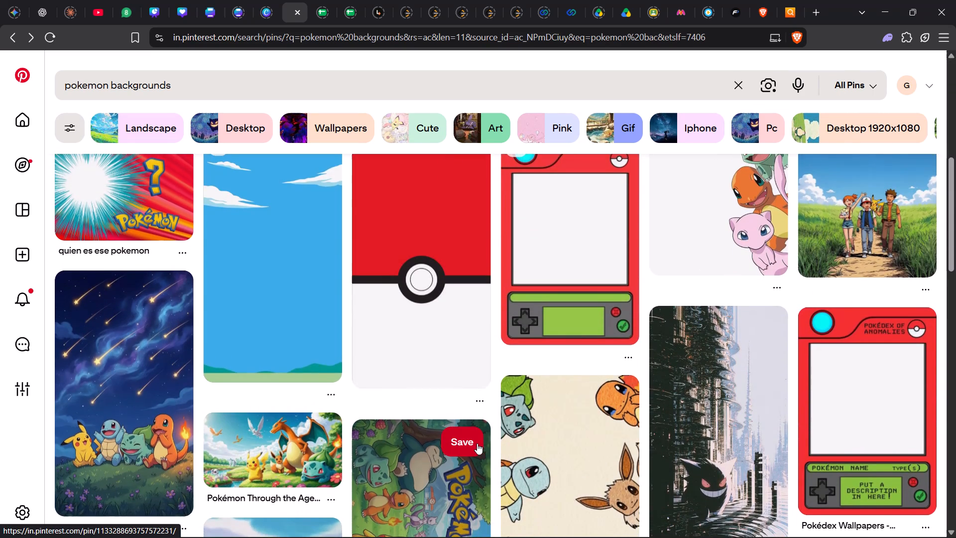
scroll(477, 443, up, 2)
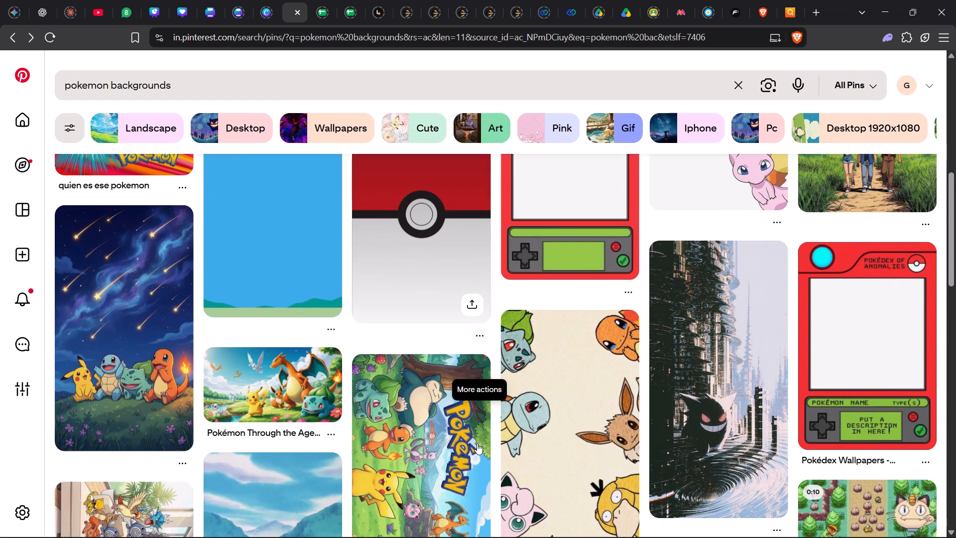
scroll(477, 443, up, 1)
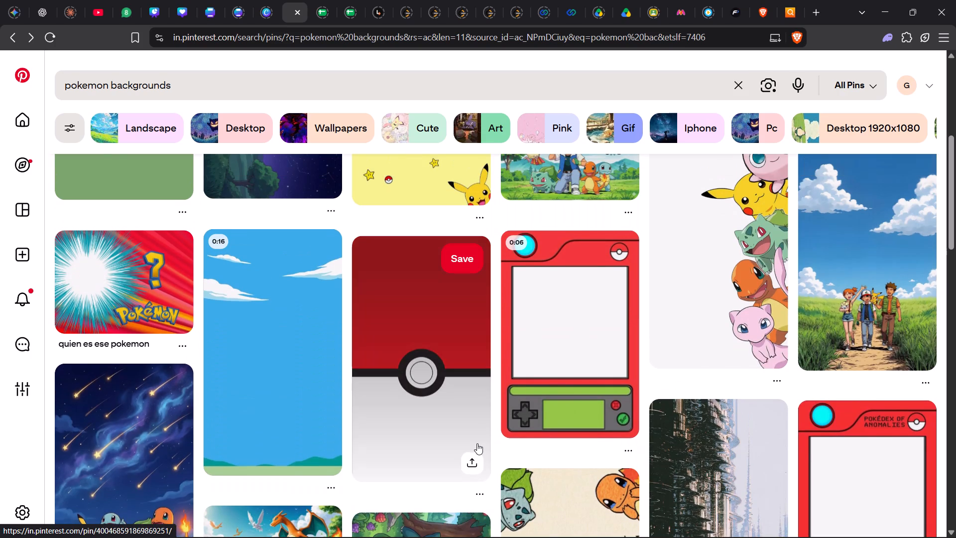
scroll(477, 443, up, 1)
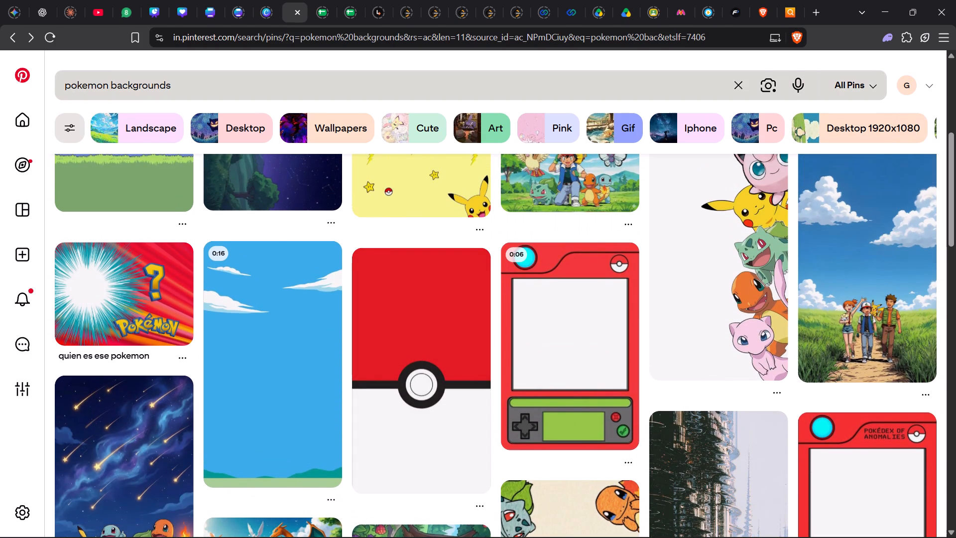
Refine the Pinterest search to "pokemon minimal backgrounds landscape".
click(111, 87)
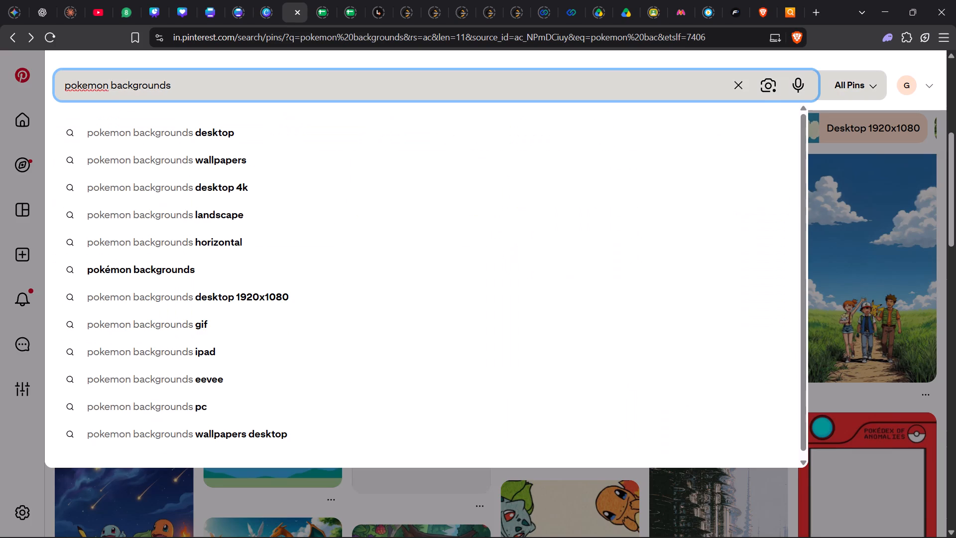
key(space)
text(minimal)
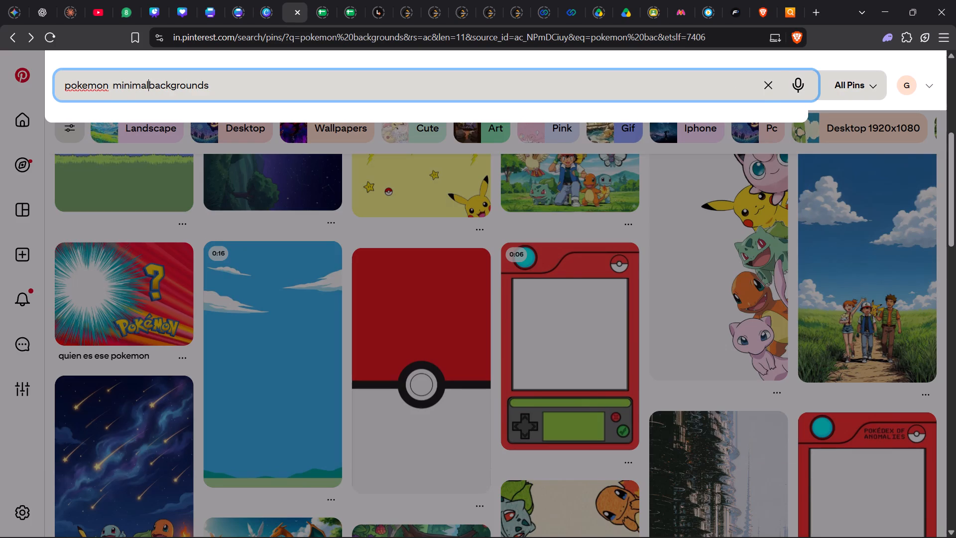
key(space)
click(214, 82)
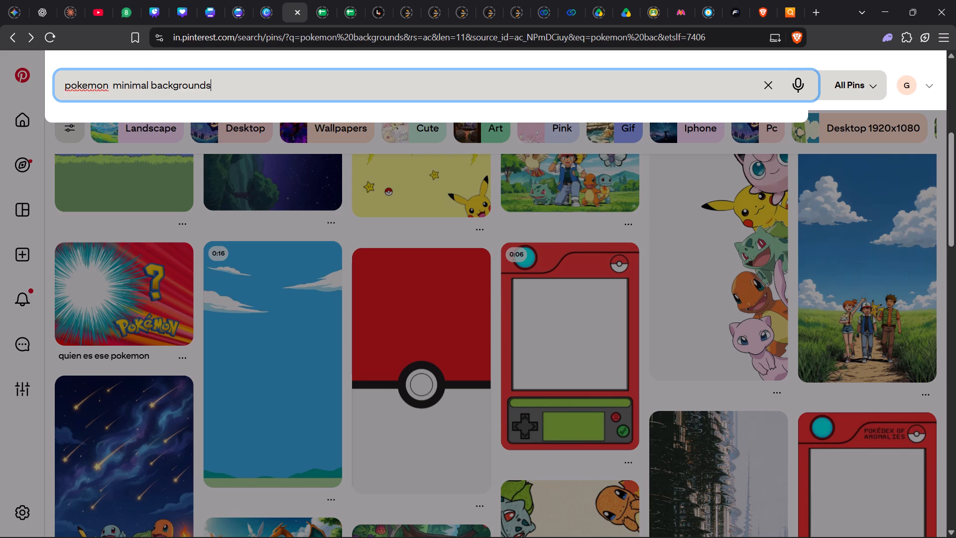
key(space)
text(lam)
key(BackSpace)
text(nd)
text(scape)
key(Return)
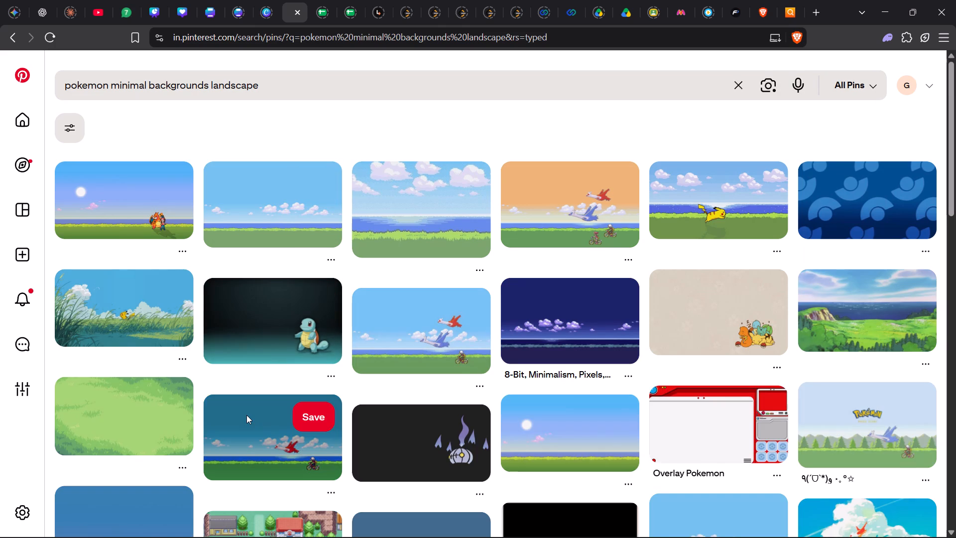
Look through the minimal landscape results for a Pokémon background that suits the seven-card page.
scroll(246, 415, down, 3)
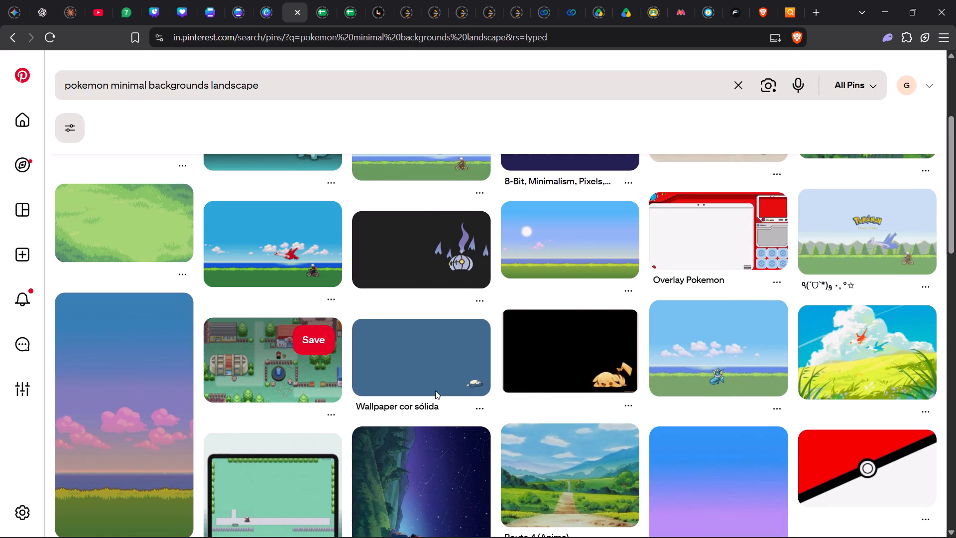
scroll(548, 385, down, 1)
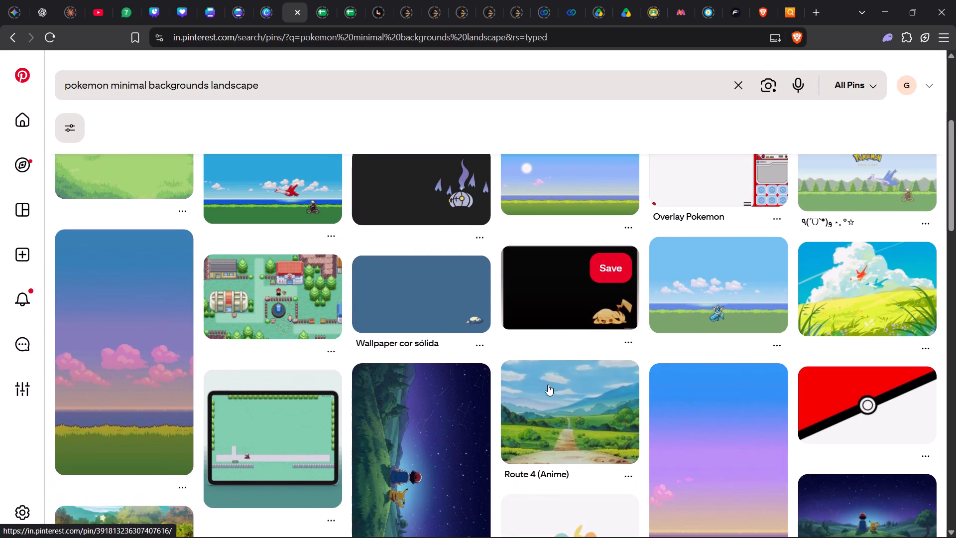
scroll(548, 385, down, 1)
scroll(576, 463, down, 2)
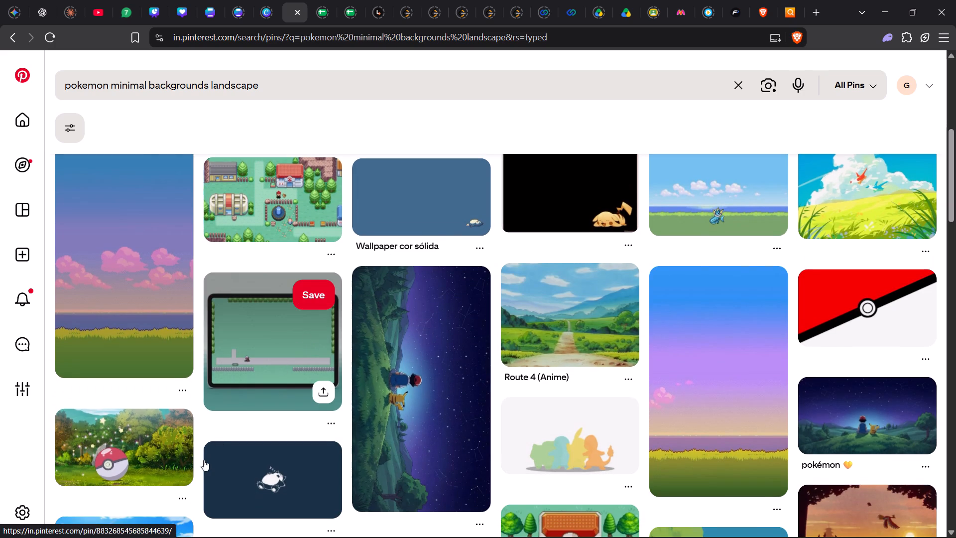
scroll(204, 460, down, 4)
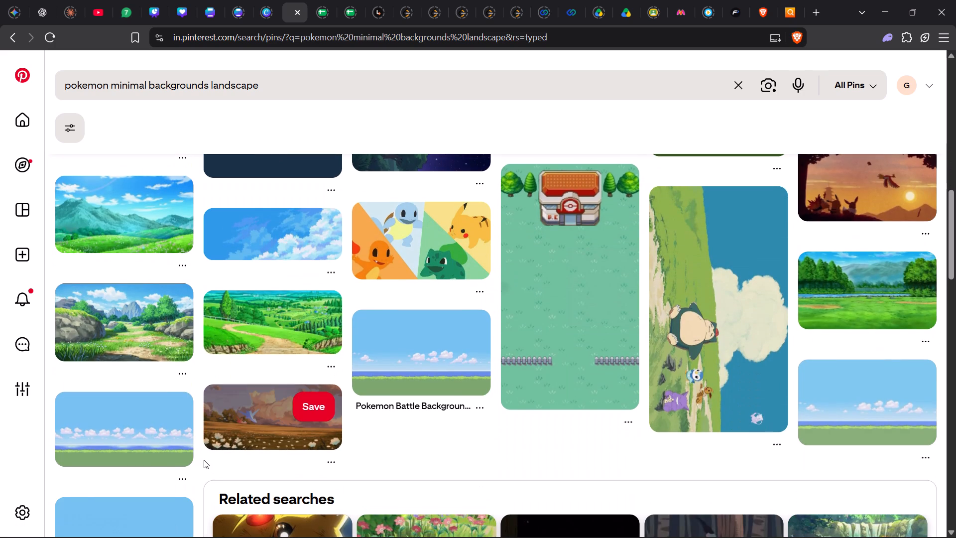
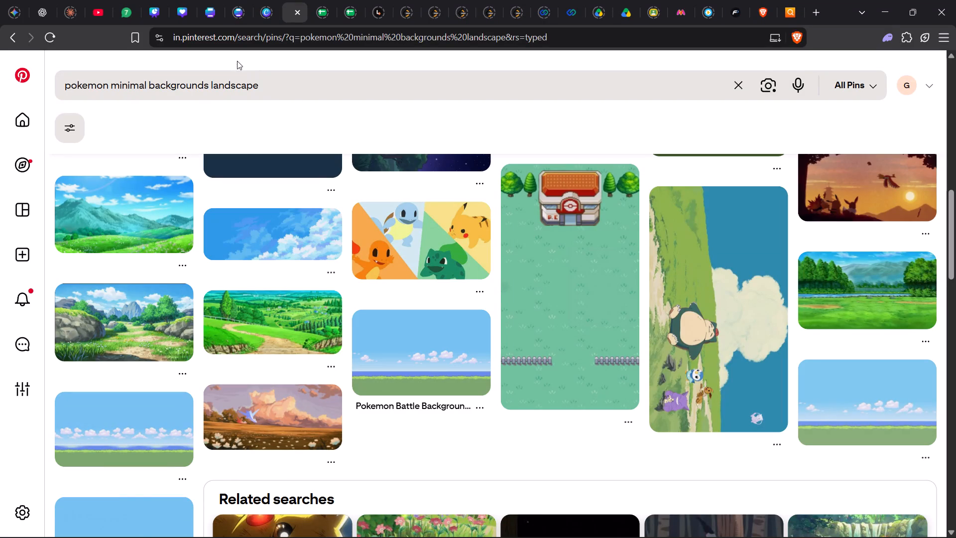
Change the Pinterest search to "pokemon gamebackgrounds landscape", replacing the word "minimal".
click(149, 76)
key(BackSpace)
key(BackSpace)
key(BackSpace)
key(BackSpace)
key(BackSpace)
key(BackSpace)
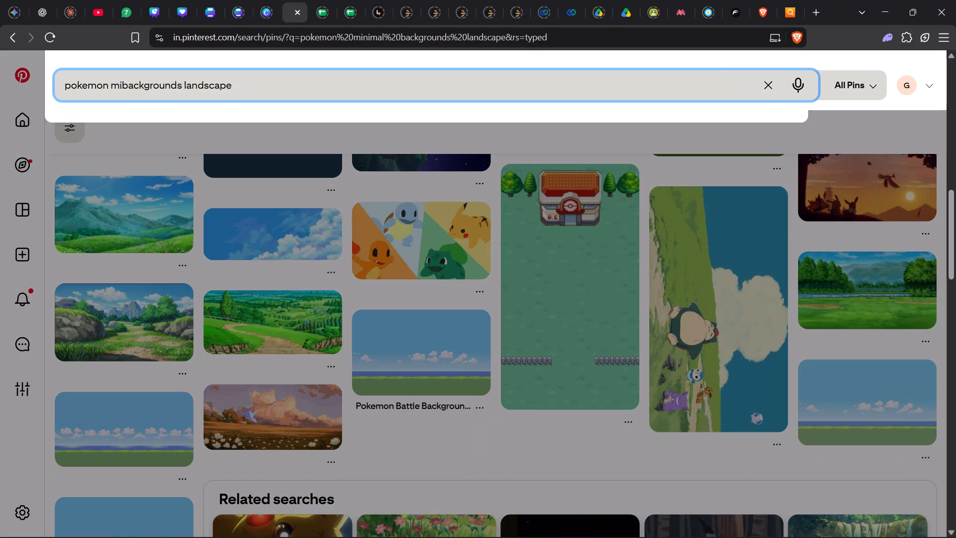
key(BackSpace)
key(BackSpace)
key(g)
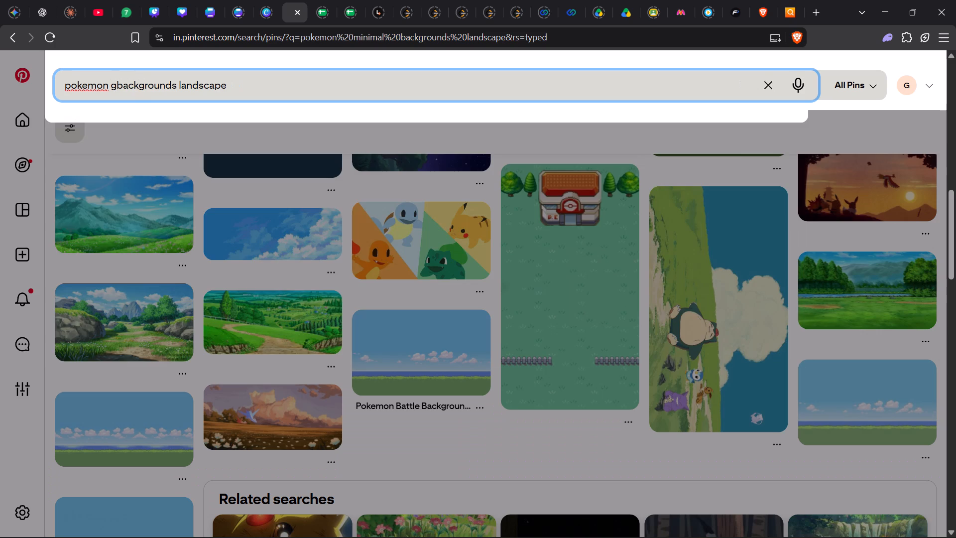
text(ame)
key(Return)
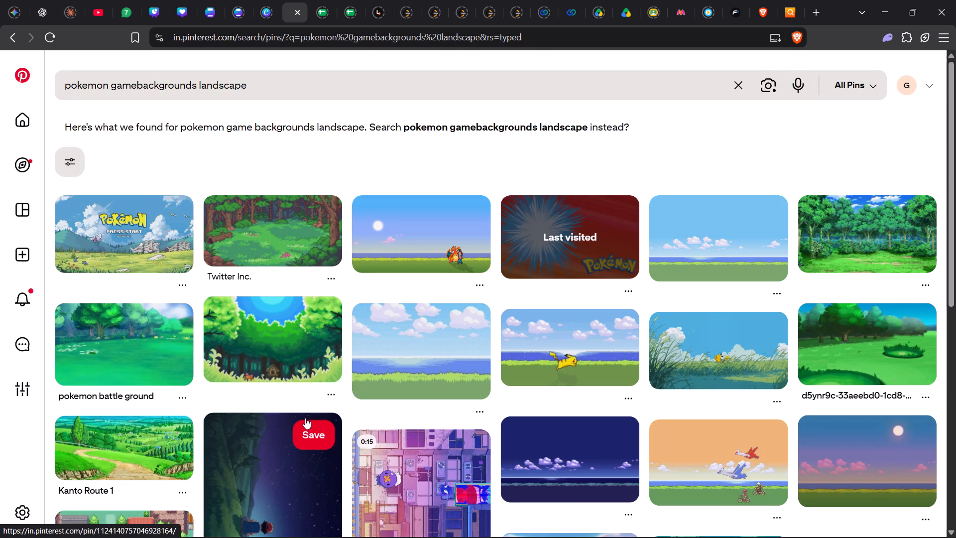
Shorten the Pinterest search to "pokemon gamebackgrounds" by removing "landscape".
click(248, 87)
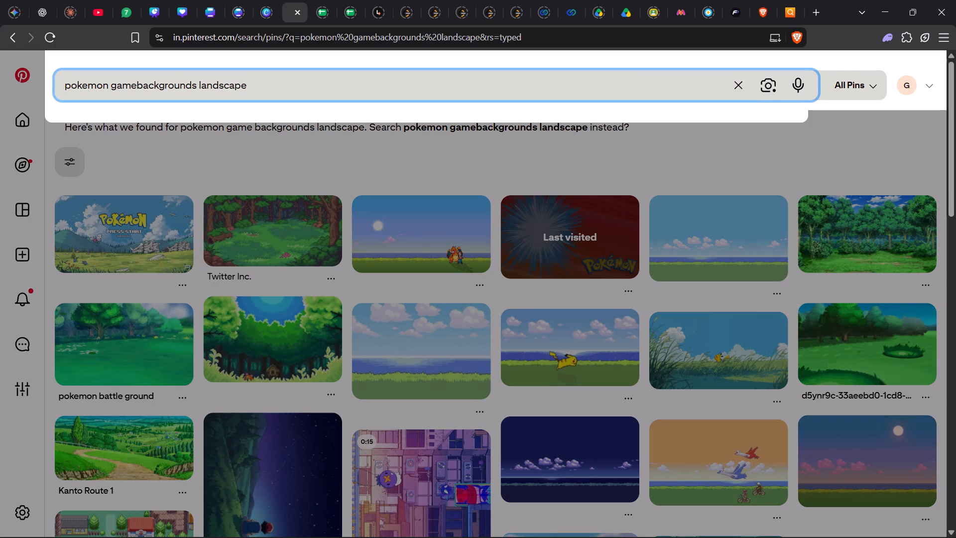
key(BackSpace)
key(BackSpace)
key(BackSpace)
key(BackSpace)
key(BackSpace)
key(BackSpace)
key(BackSpace)
key(BackSpace)
key(BackSpace)
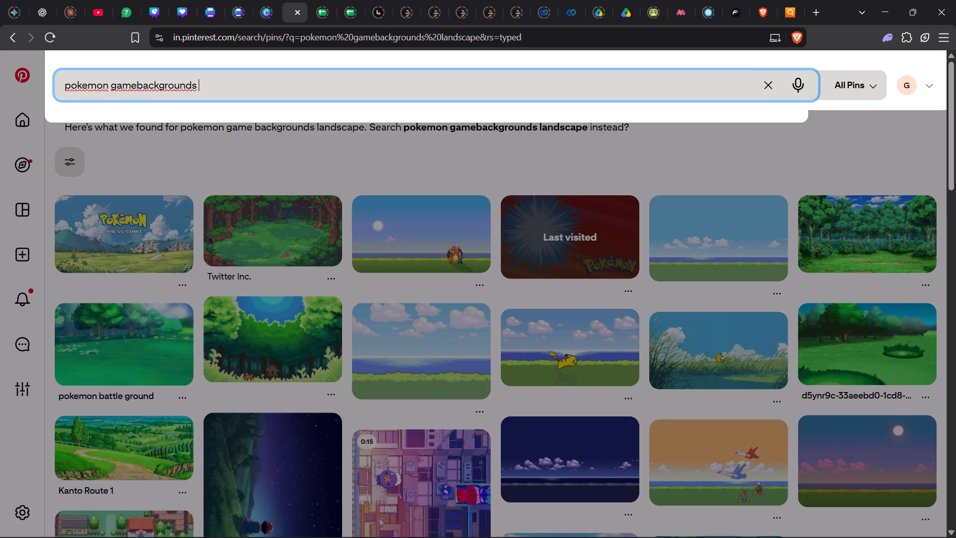
key(Return)
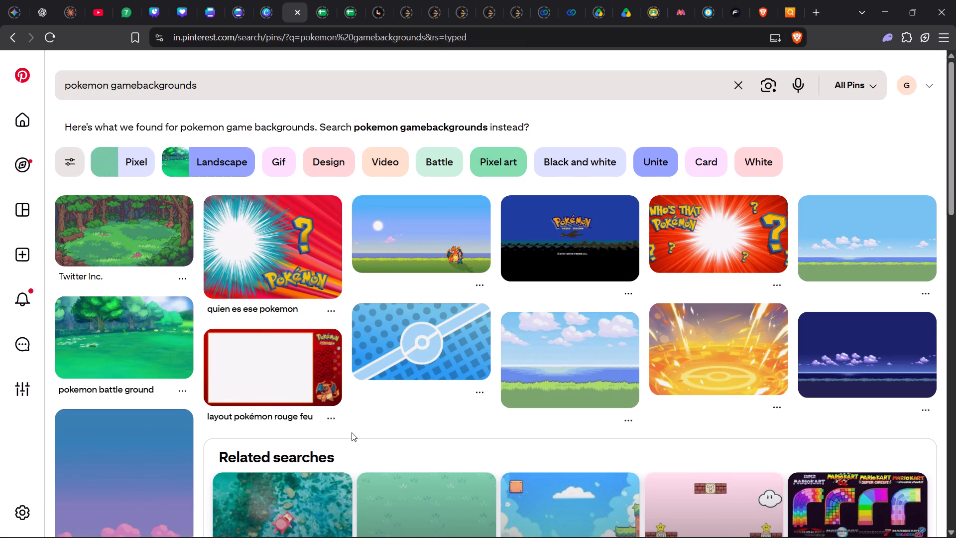
Look through the game background results for an image that suits the seven-card page.
scroll(352, 432, down, 4)
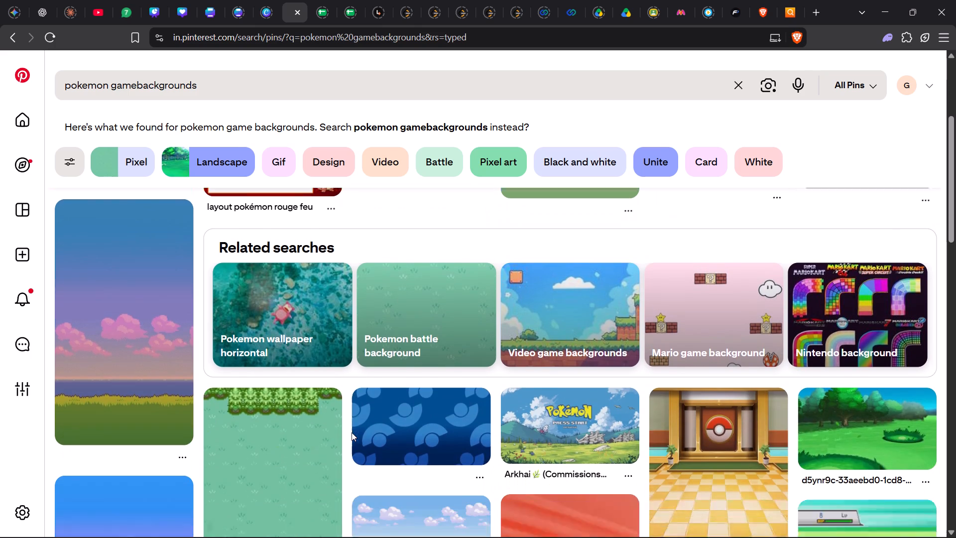
scroll(352, 432, down, 2)
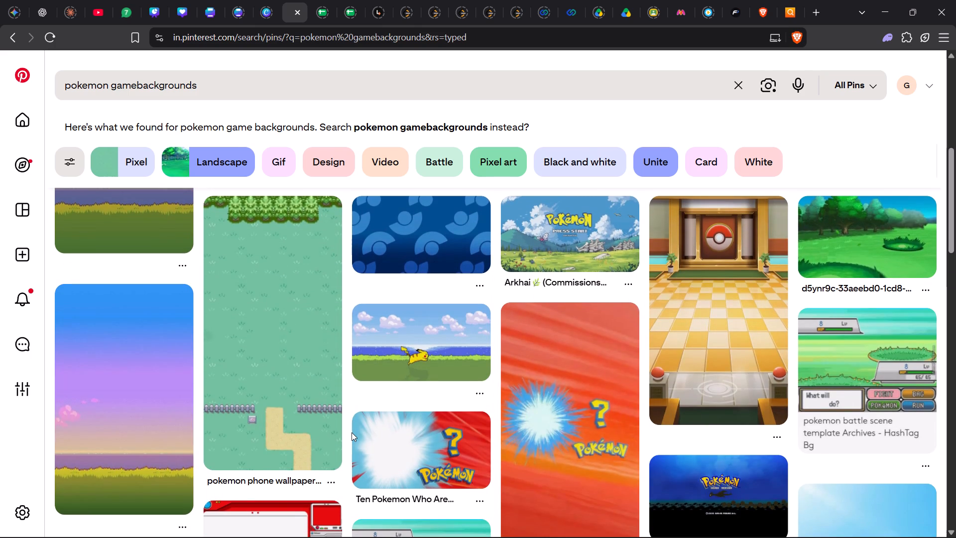
scroll(352, 432, down, 4)
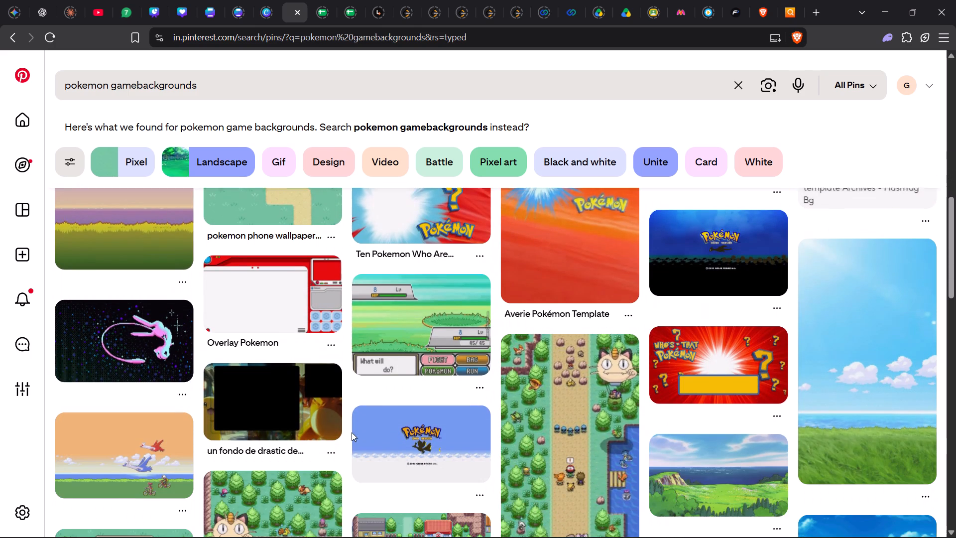
scroll(352, 432, down, 1)
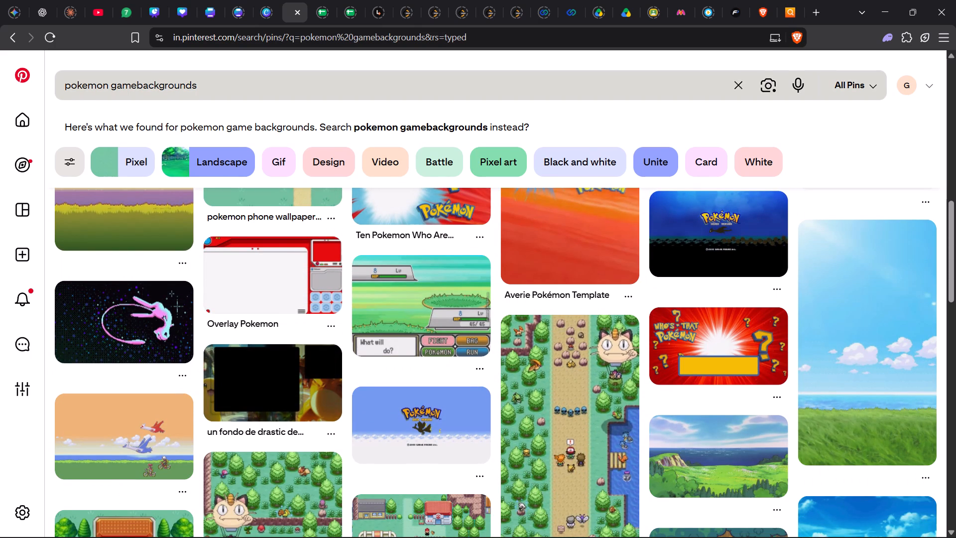
Correct the spacing of the Pinterest search so it reads "pokemon game backgrounds".
click(136, 84)
key(space)
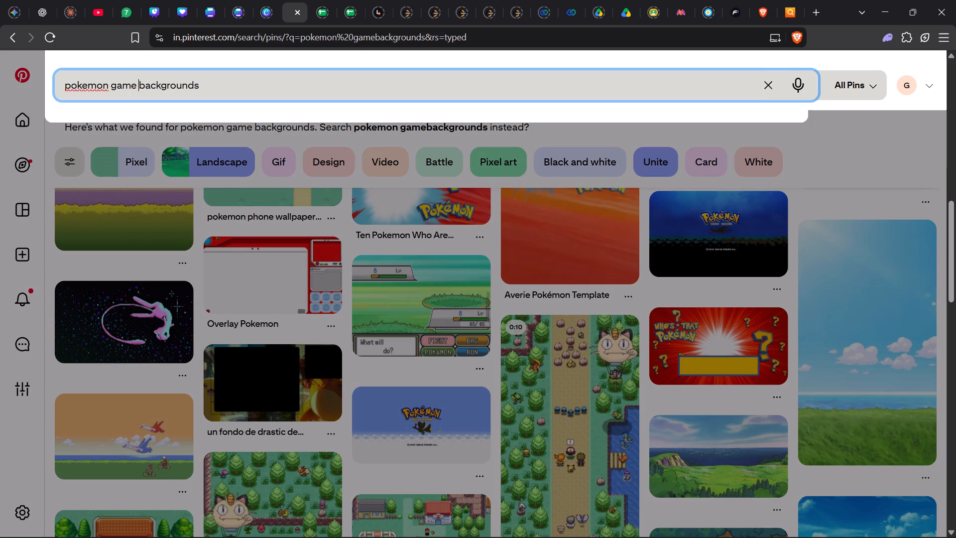
key(Return)
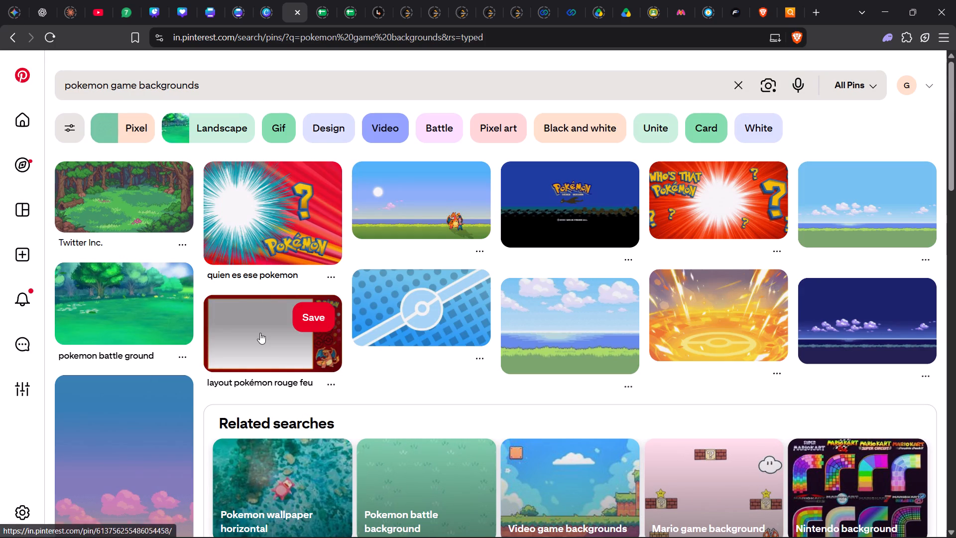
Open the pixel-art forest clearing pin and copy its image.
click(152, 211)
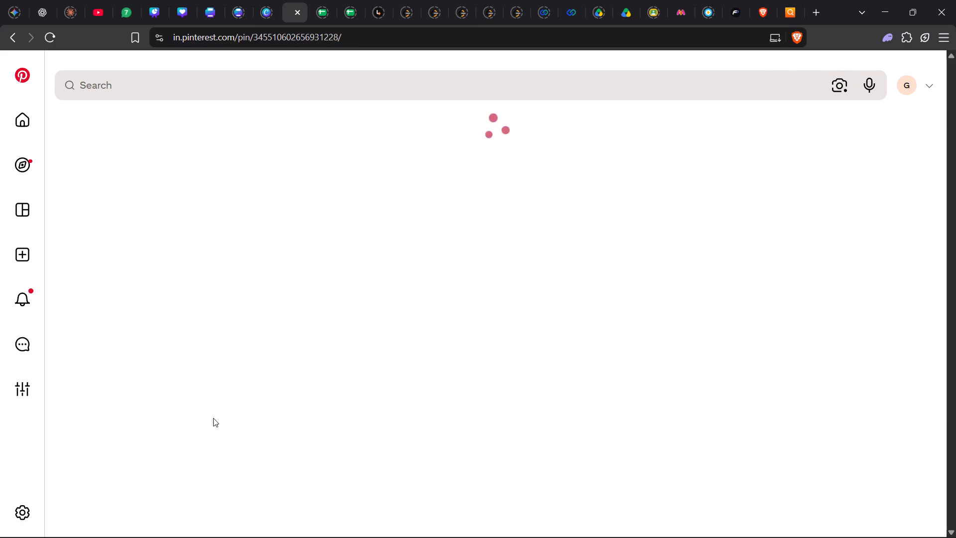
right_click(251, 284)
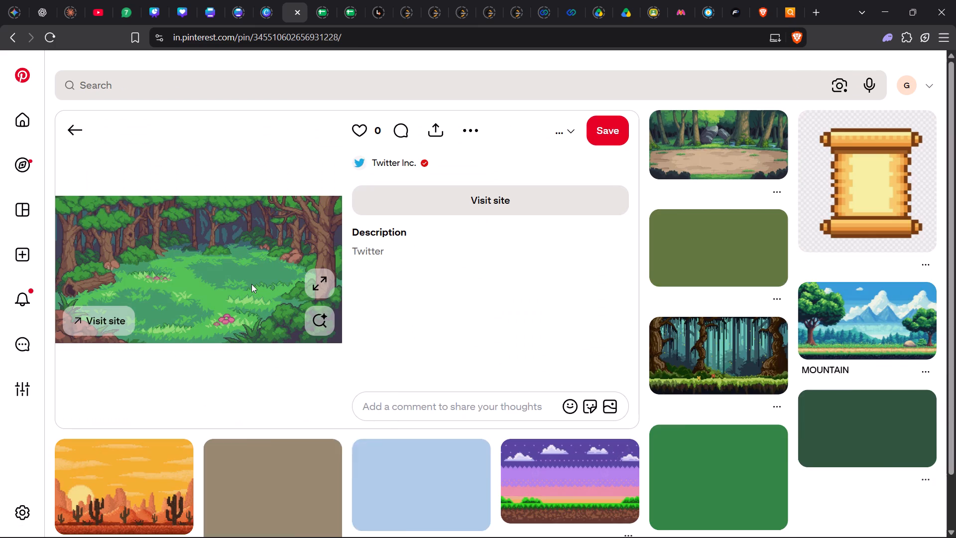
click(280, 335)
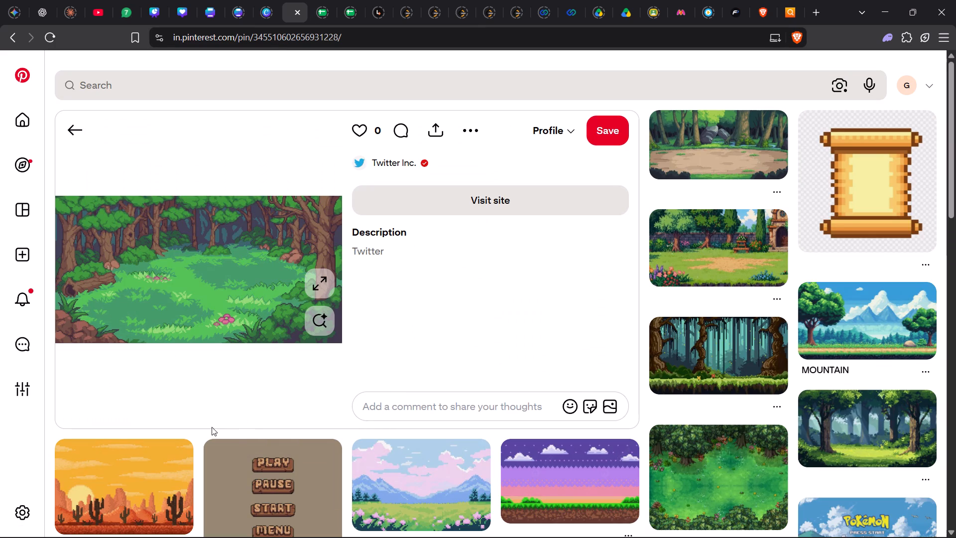
Open the related pixel-art desert sunset pin with cacti.
click(147, 512)
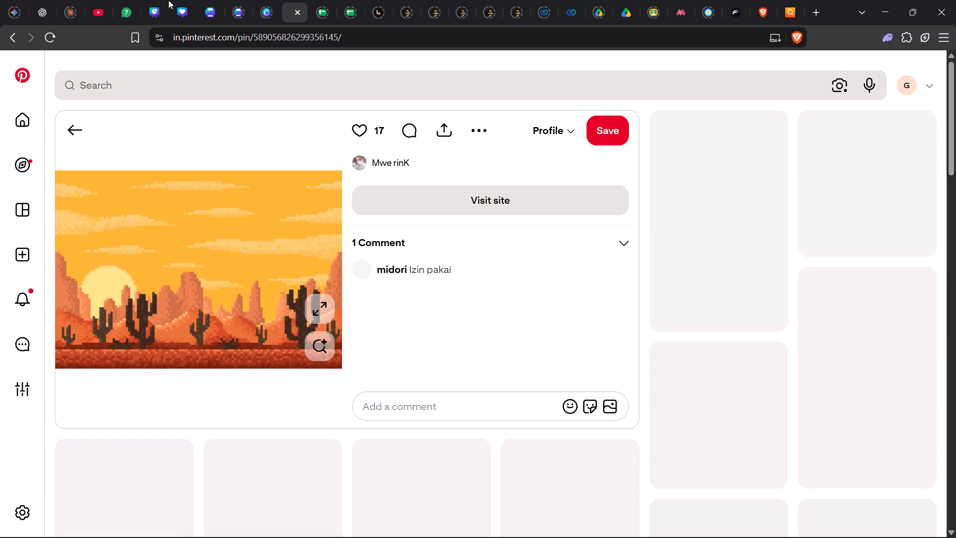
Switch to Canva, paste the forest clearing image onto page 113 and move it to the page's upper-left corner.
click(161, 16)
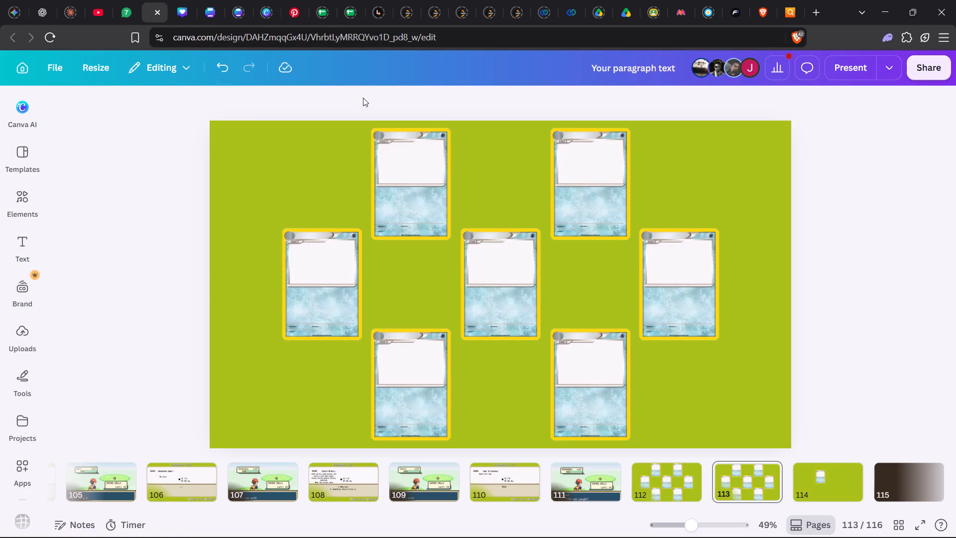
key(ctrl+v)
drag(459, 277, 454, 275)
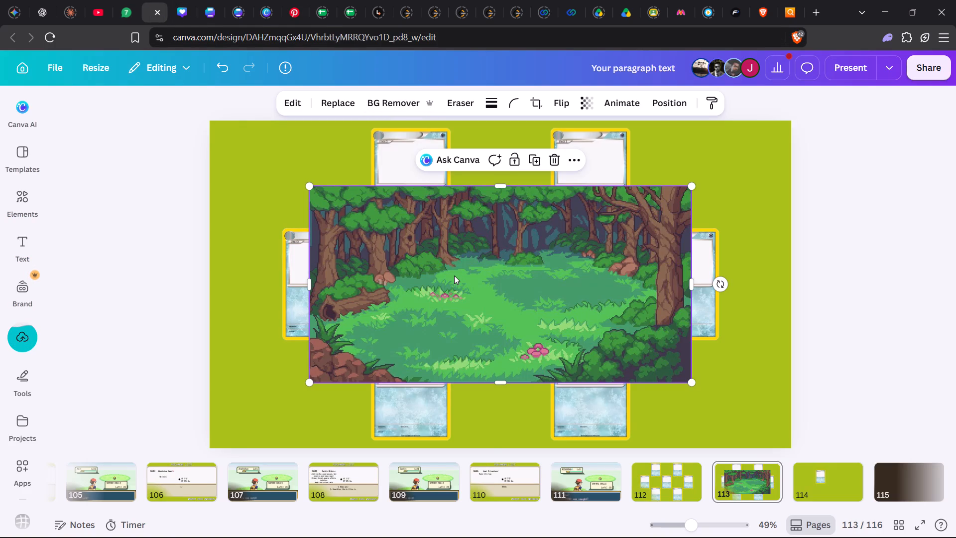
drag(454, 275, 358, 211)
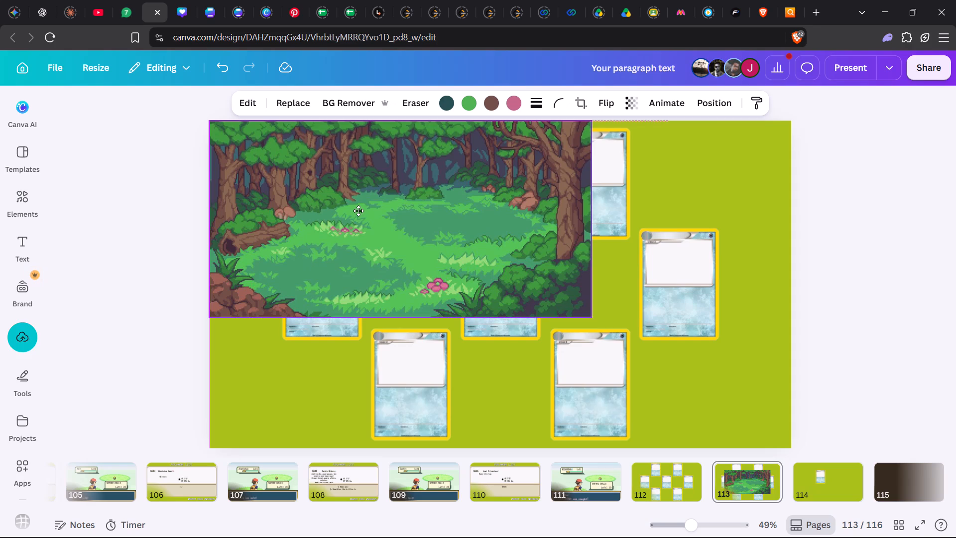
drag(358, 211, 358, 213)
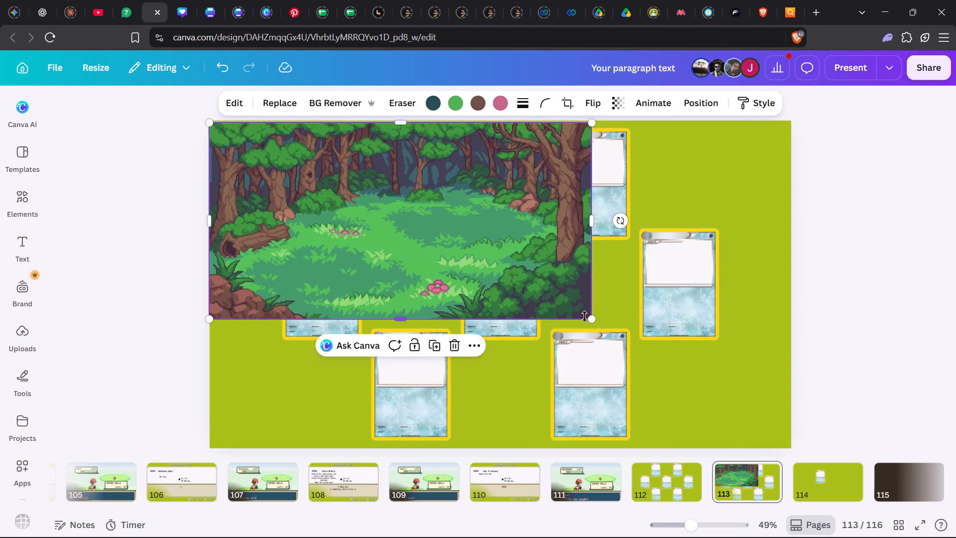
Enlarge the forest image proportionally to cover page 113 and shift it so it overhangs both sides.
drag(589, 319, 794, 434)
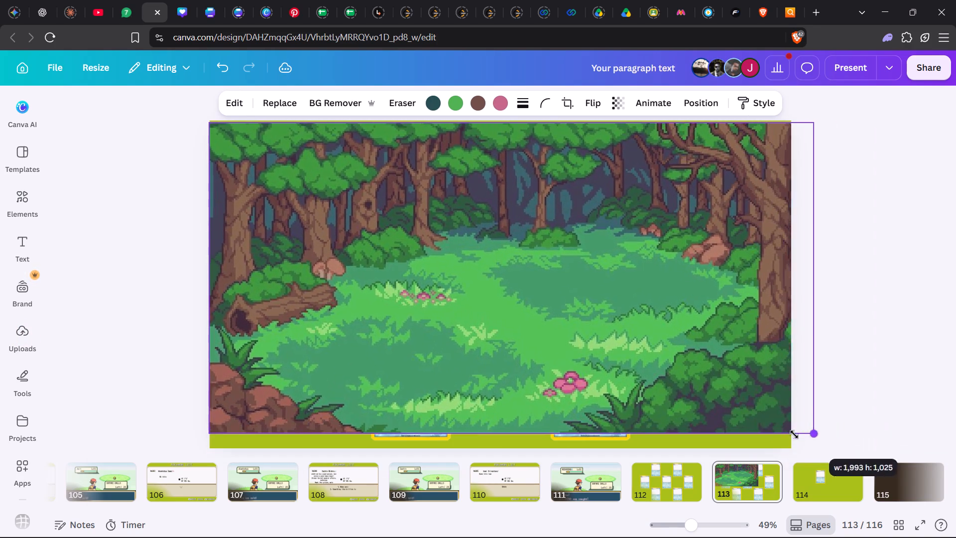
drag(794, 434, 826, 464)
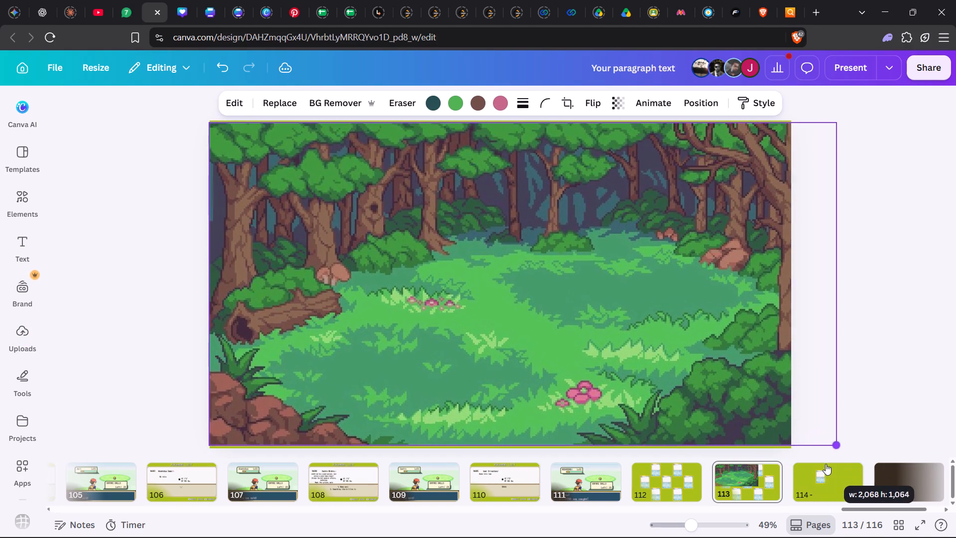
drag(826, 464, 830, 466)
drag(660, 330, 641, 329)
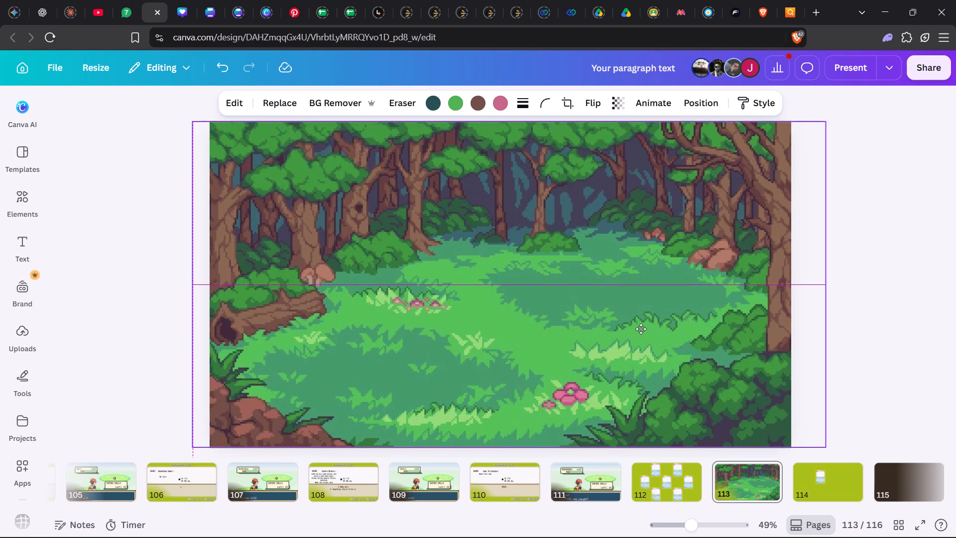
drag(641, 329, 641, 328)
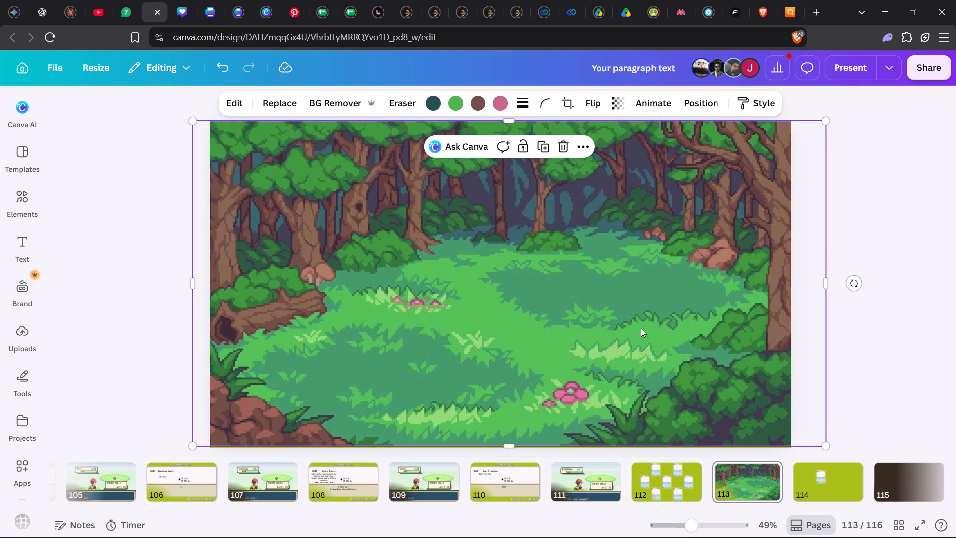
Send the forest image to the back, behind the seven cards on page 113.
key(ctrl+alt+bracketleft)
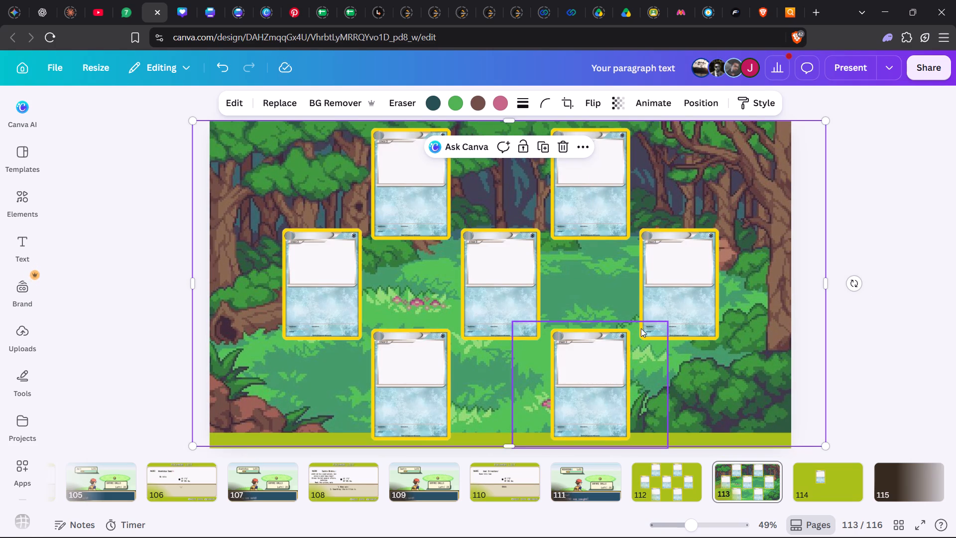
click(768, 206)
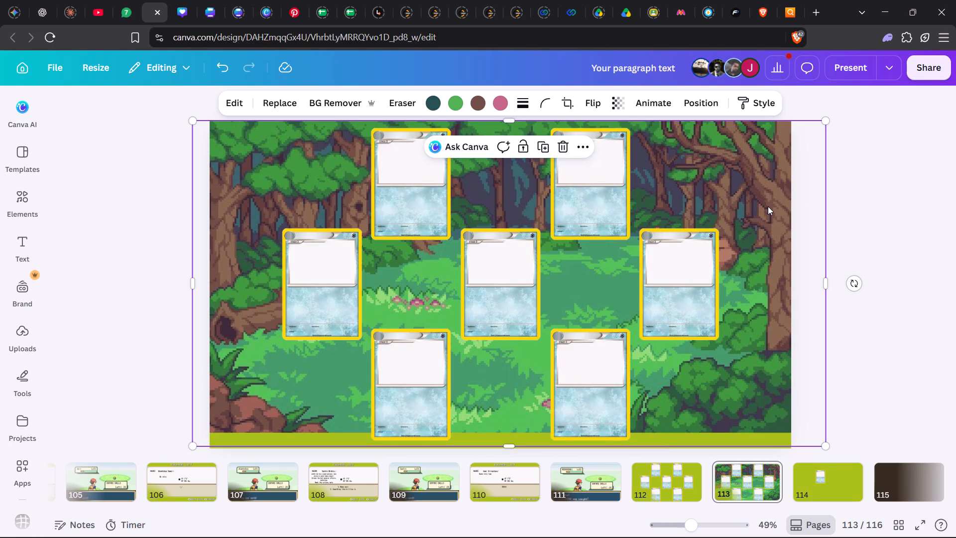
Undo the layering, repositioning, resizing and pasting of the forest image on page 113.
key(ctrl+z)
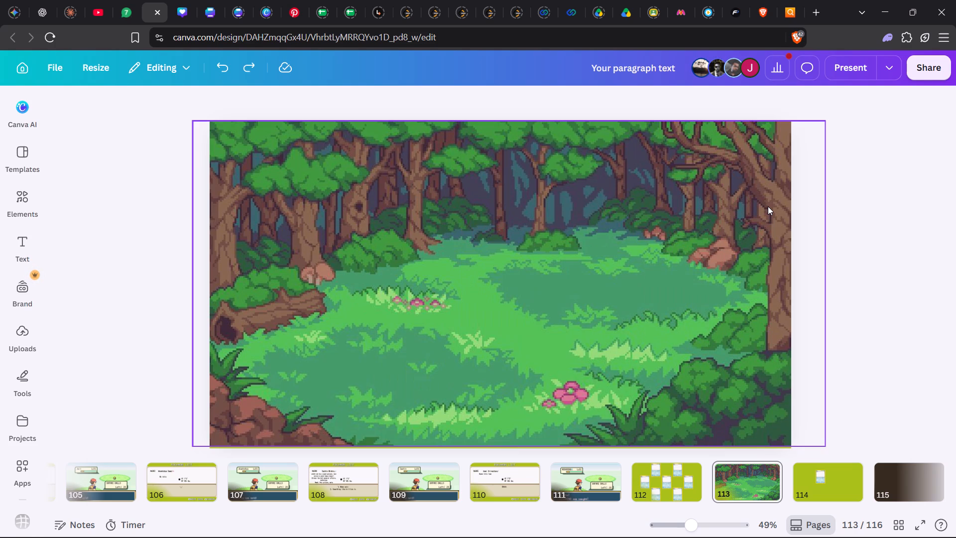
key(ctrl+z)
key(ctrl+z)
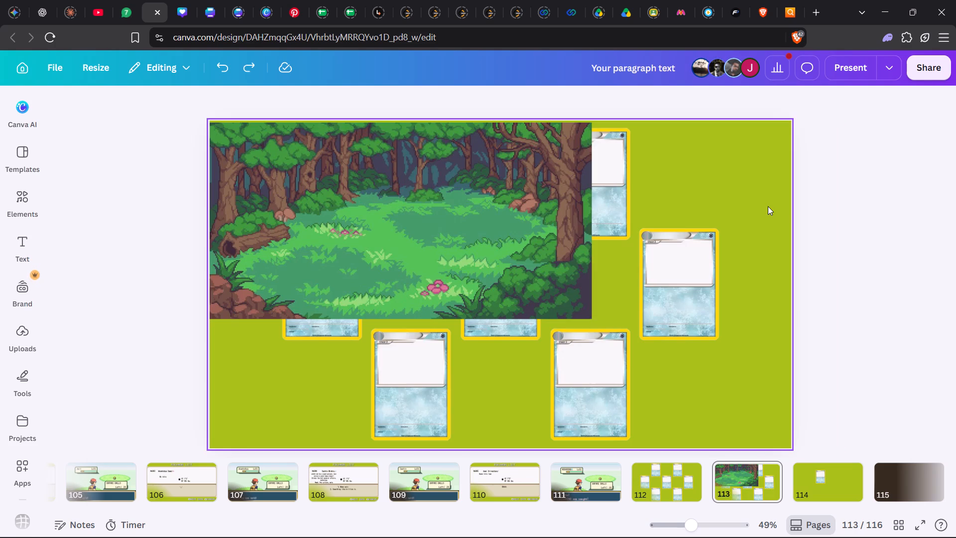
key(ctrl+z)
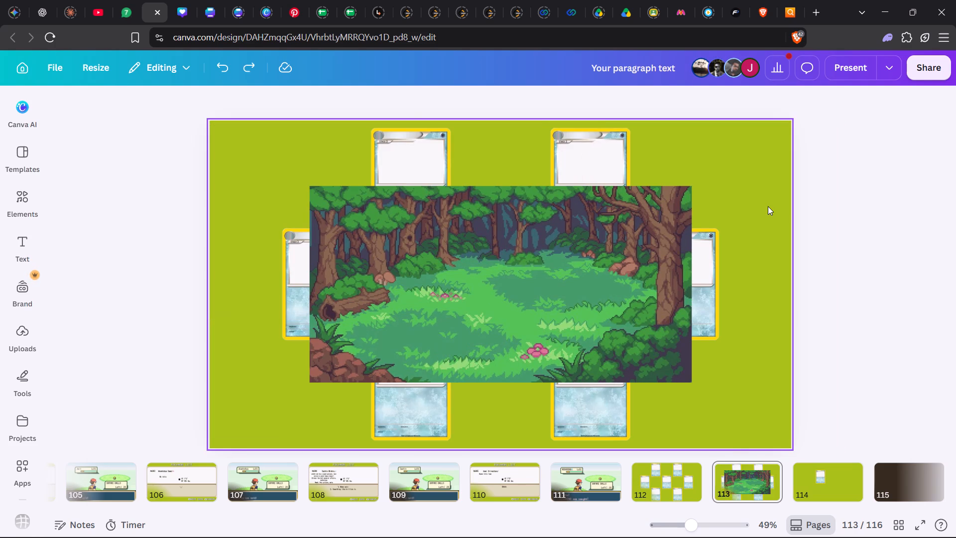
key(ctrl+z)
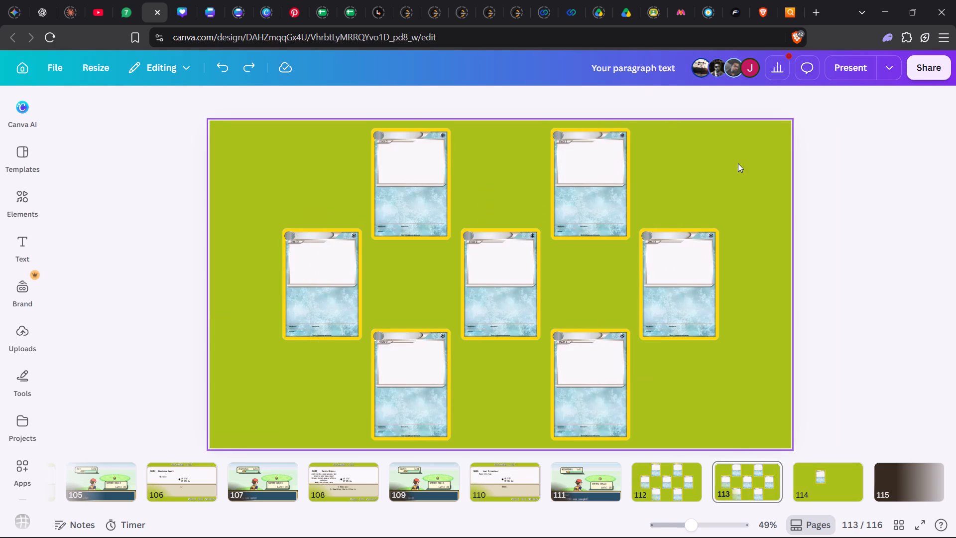
Switch back to Pinterest and copy the image from the open pixel-art desert sunset pin.
click(291, 12)
right_click(282, 292)
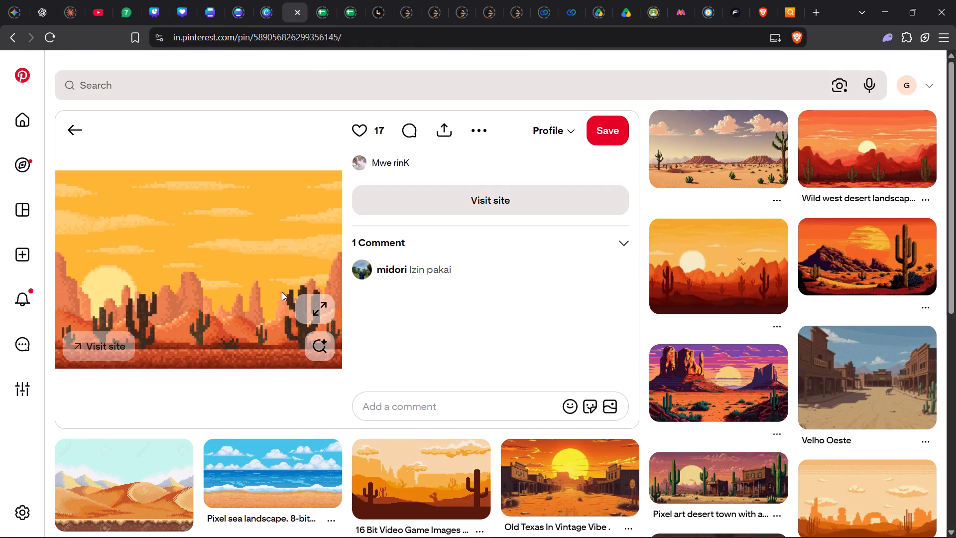
click(315, 335)
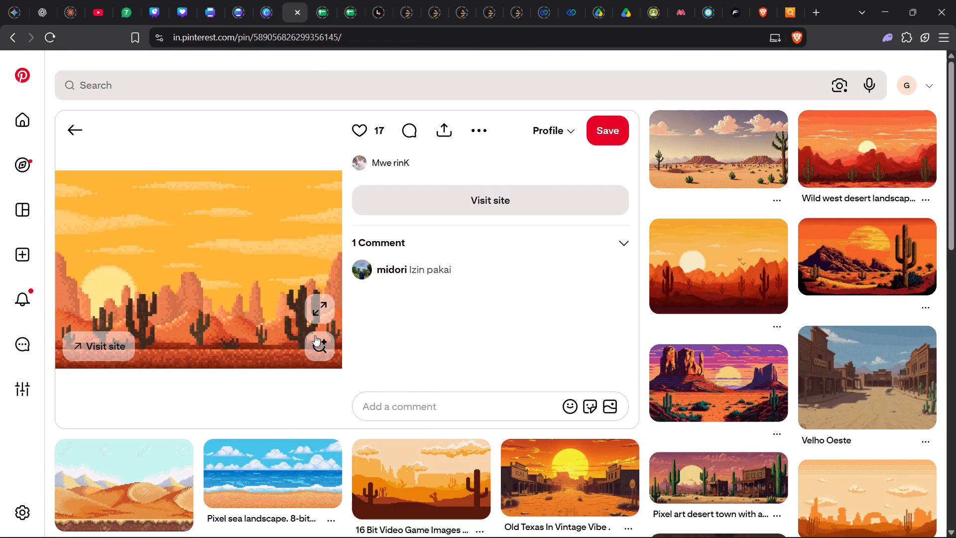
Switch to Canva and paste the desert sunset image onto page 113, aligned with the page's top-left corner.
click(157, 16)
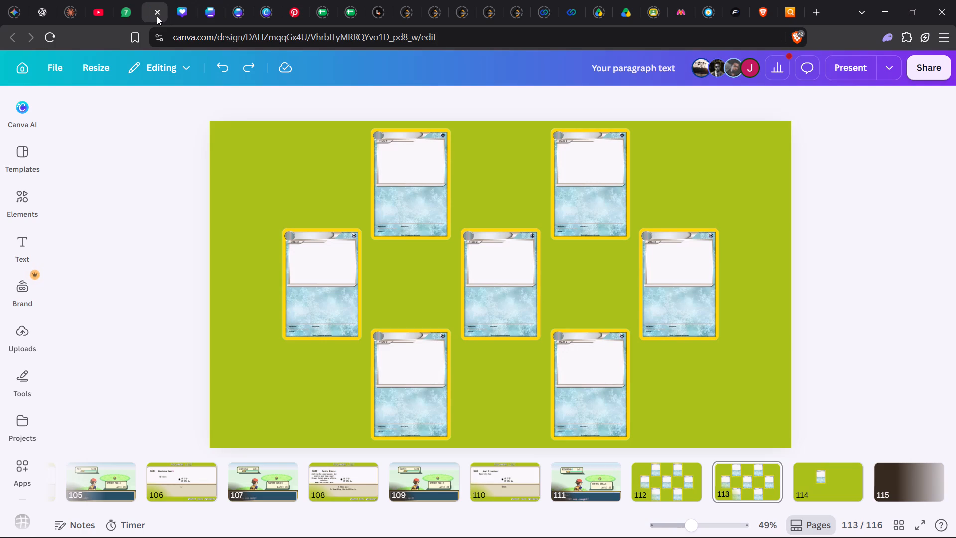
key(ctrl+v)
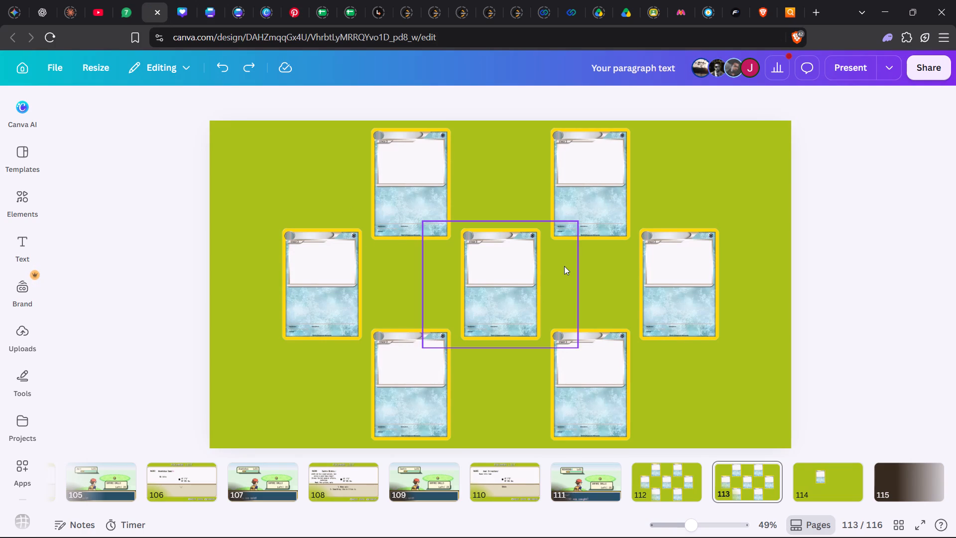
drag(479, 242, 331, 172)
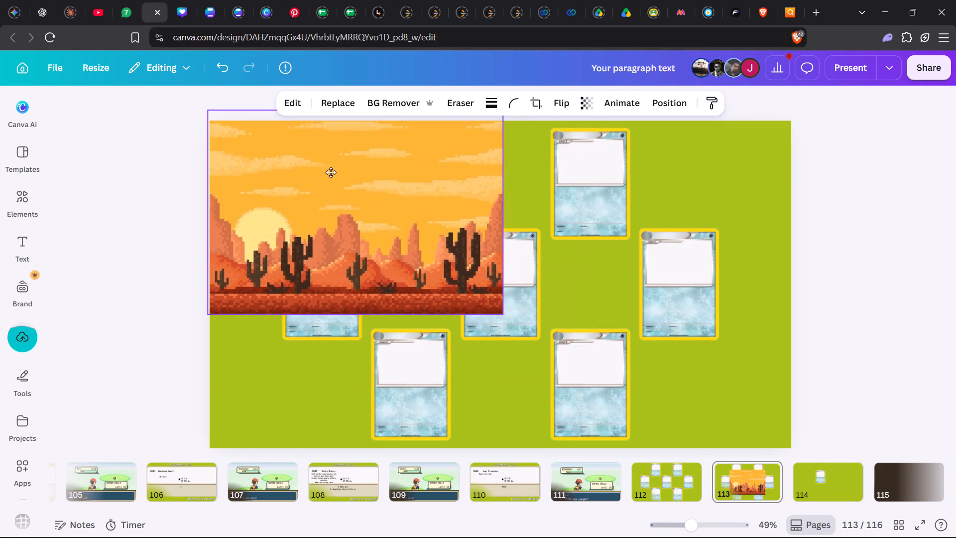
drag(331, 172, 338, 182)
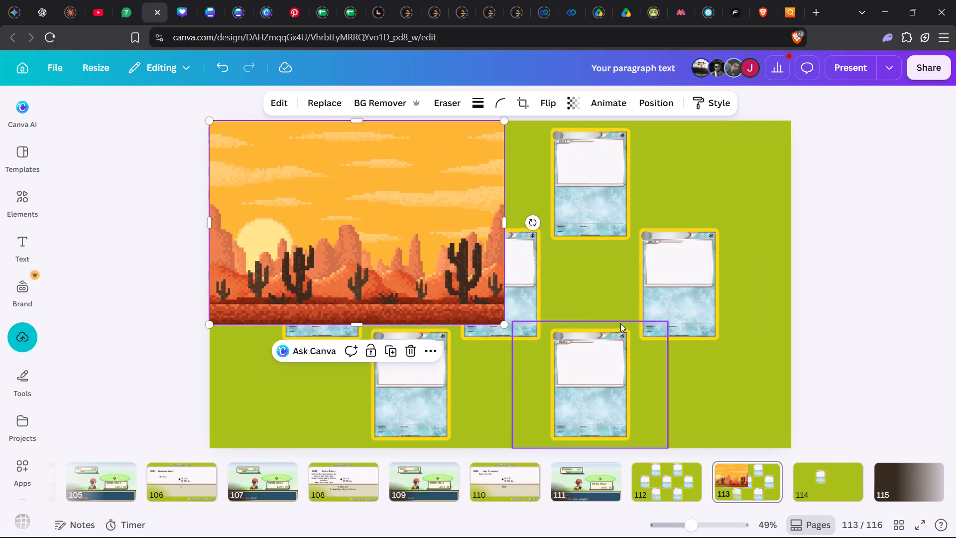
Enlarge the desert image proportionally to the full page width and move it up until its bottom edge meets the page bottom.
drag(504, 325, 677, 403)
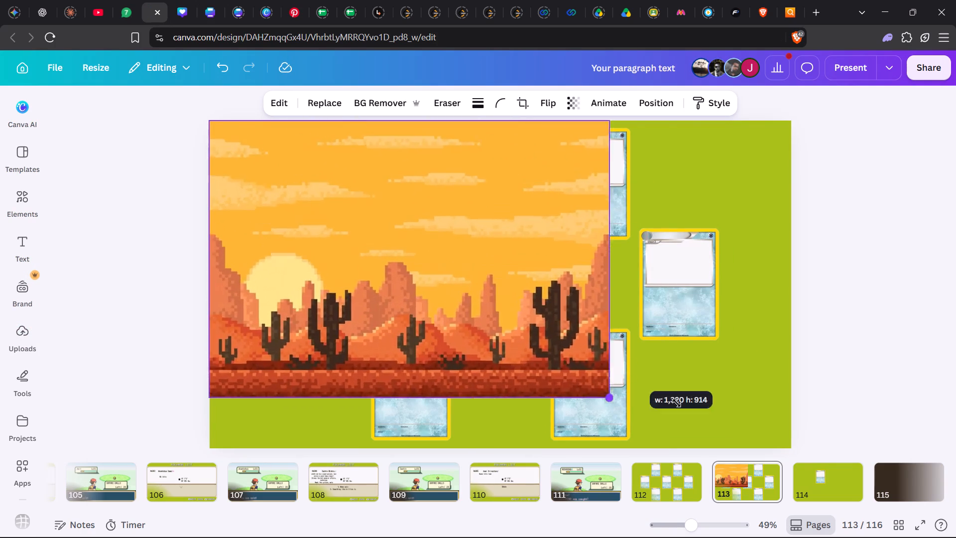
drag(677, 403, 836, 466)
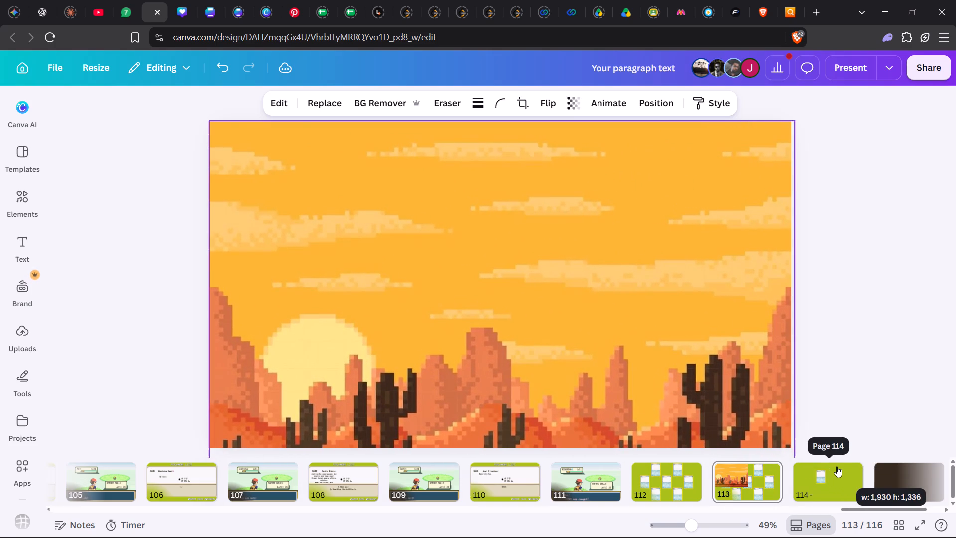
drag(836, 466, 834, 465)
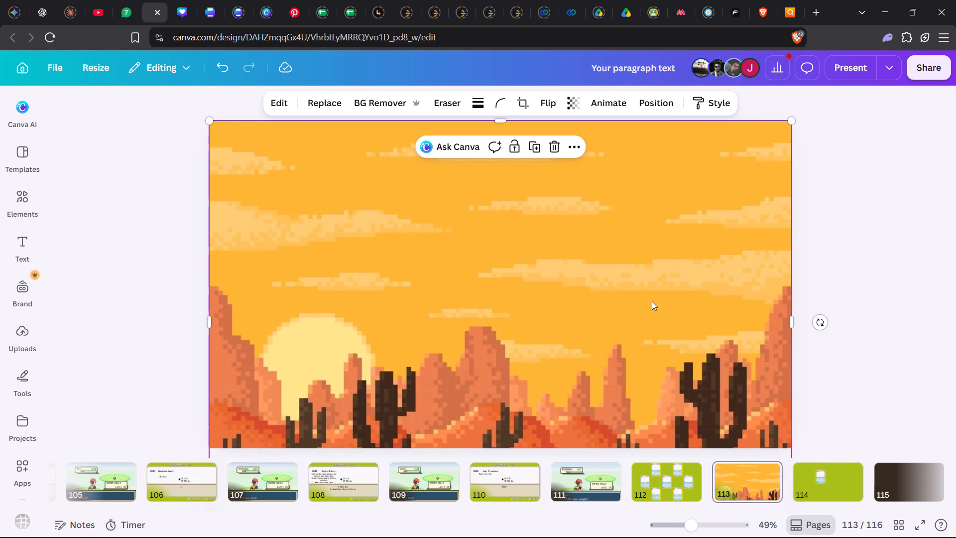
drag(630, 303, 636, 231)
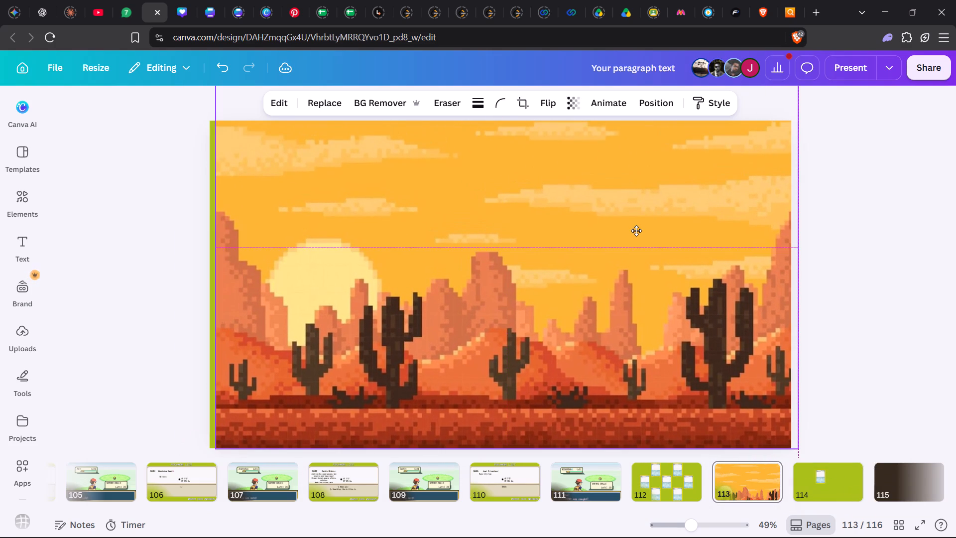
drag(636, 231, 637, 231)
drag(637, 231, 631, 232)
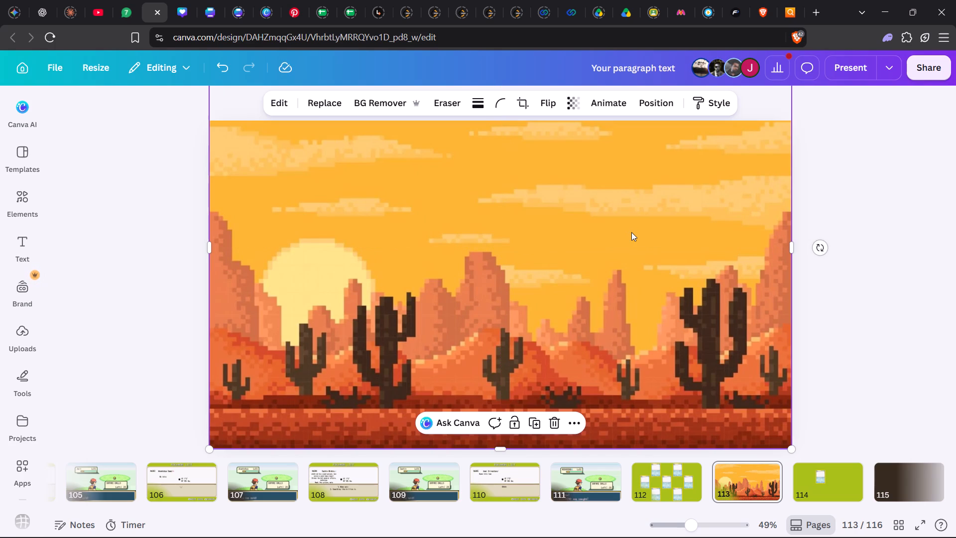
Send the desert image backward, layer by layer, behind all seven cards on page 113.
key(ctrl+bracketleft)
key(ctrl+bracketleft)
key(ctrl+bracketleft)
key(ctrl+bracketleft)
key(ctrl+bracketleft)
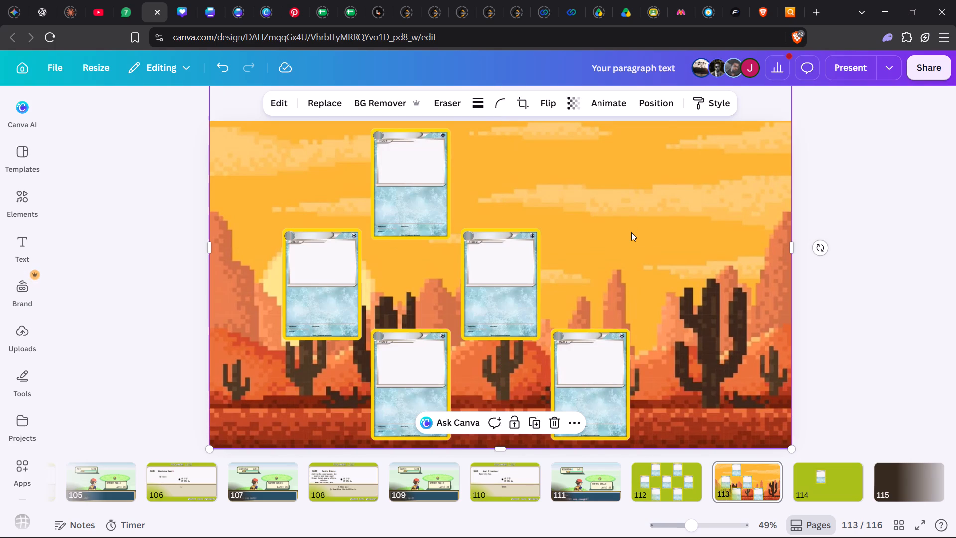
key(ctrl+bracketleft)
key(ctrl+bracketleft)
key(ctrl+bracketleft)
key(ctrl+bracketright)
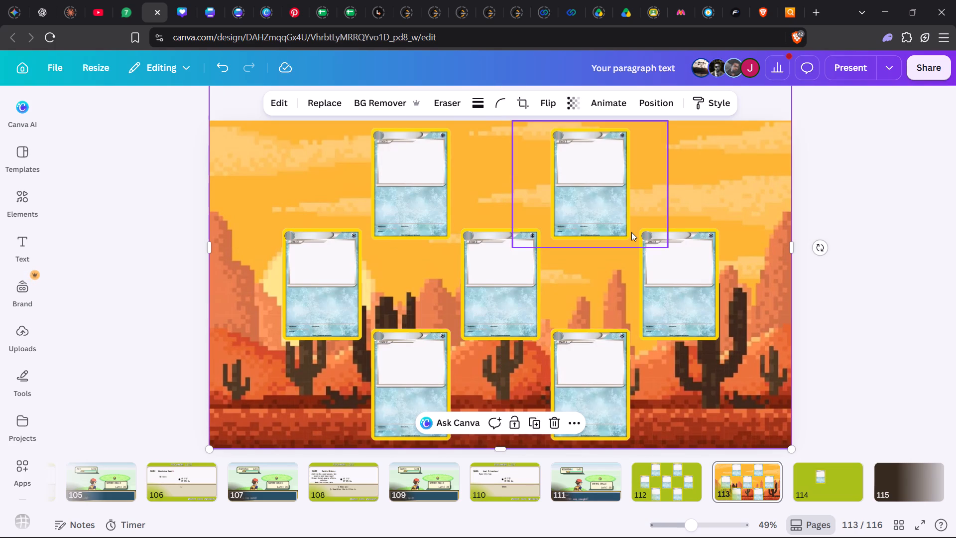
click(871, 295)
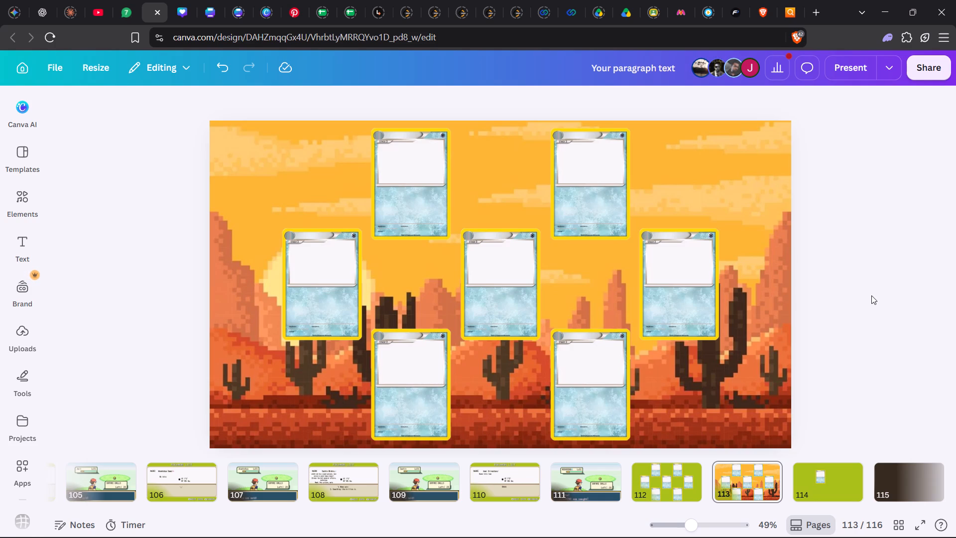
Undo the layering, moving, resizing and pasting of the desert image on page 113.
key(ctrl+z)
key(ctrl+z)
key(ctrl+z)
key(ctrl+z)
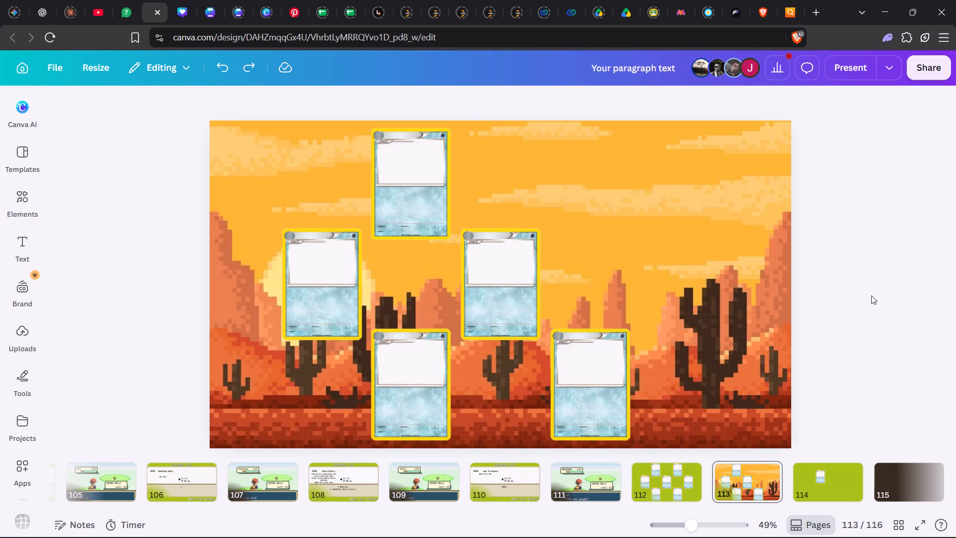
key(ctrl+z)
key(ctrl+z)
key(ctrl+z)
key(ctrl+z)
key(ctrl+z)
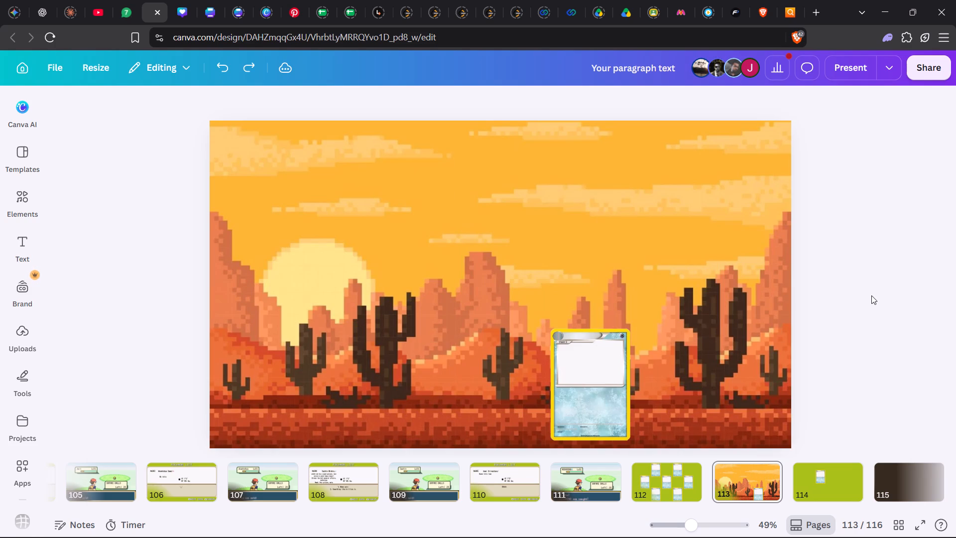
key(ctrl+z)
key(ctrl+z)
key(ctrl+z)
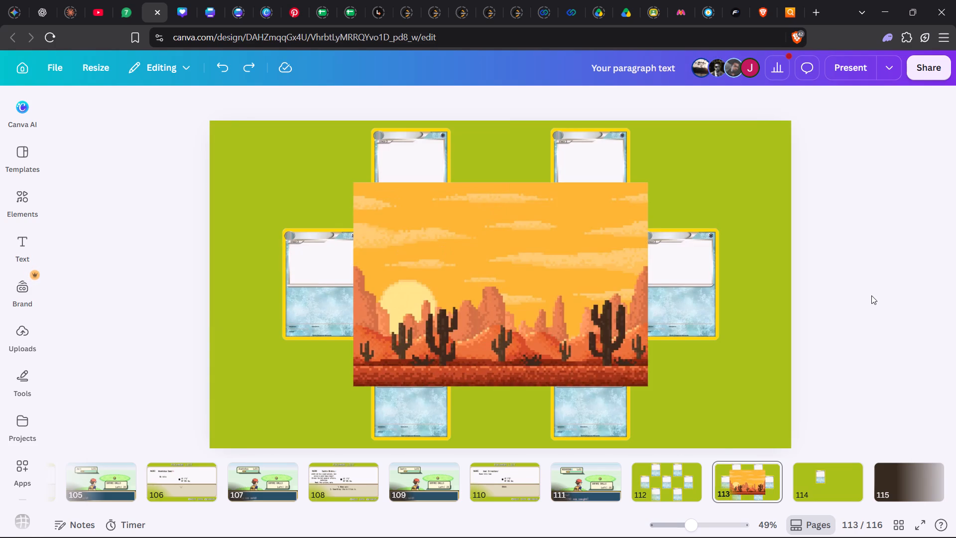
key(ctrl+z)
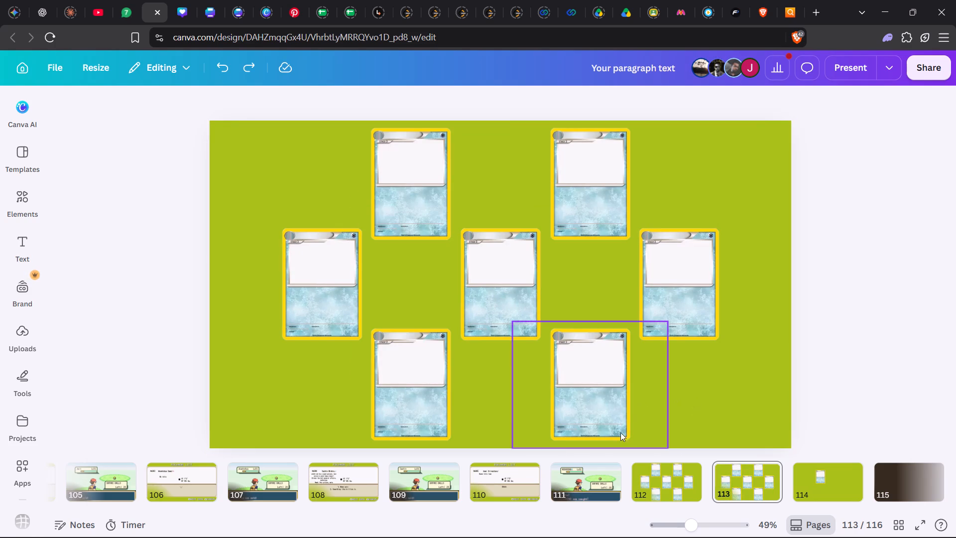
Look through the neighbouring pages, comparing the battle scenes on pages 107 and 111 with the card layout on page 113.
scroll(194, 464, right, 3)
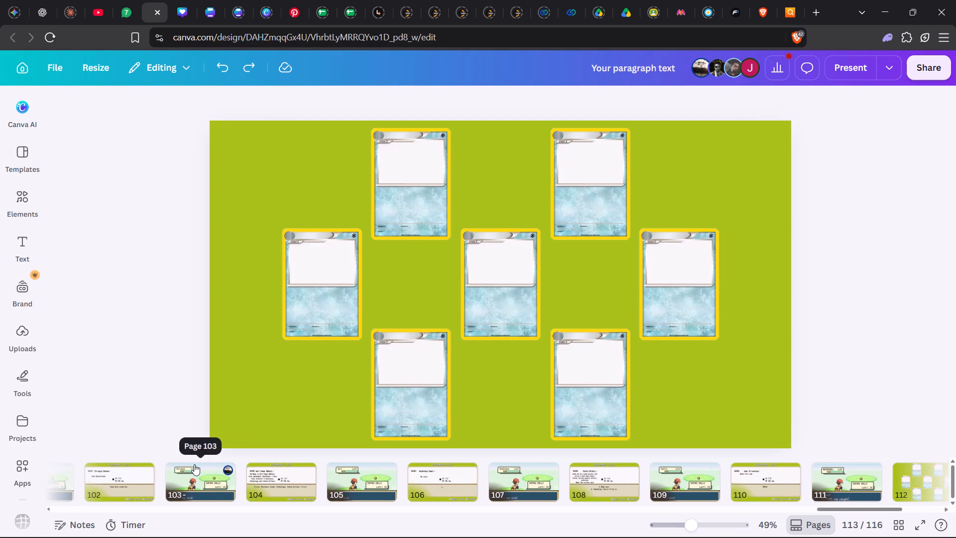
scroll(495, 520, left, 1)
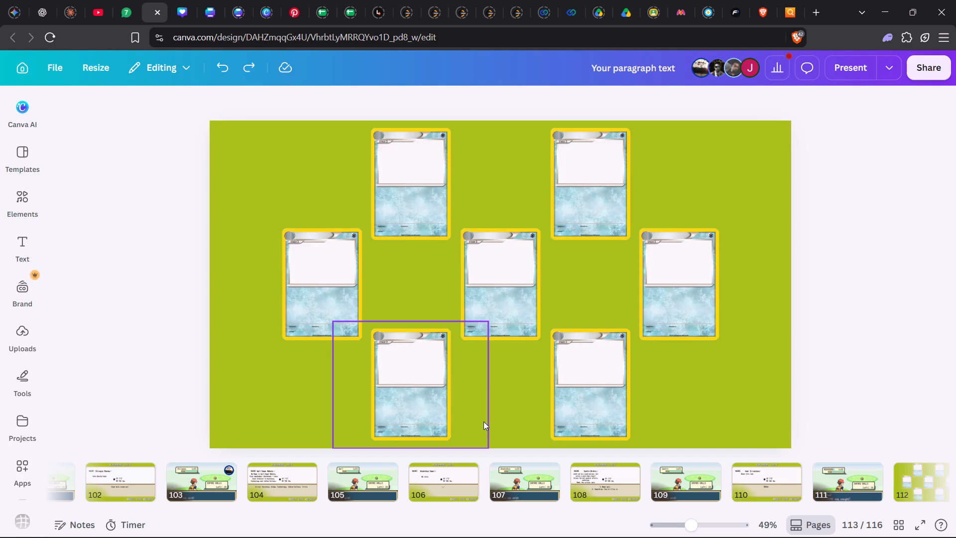
click(529, 479)
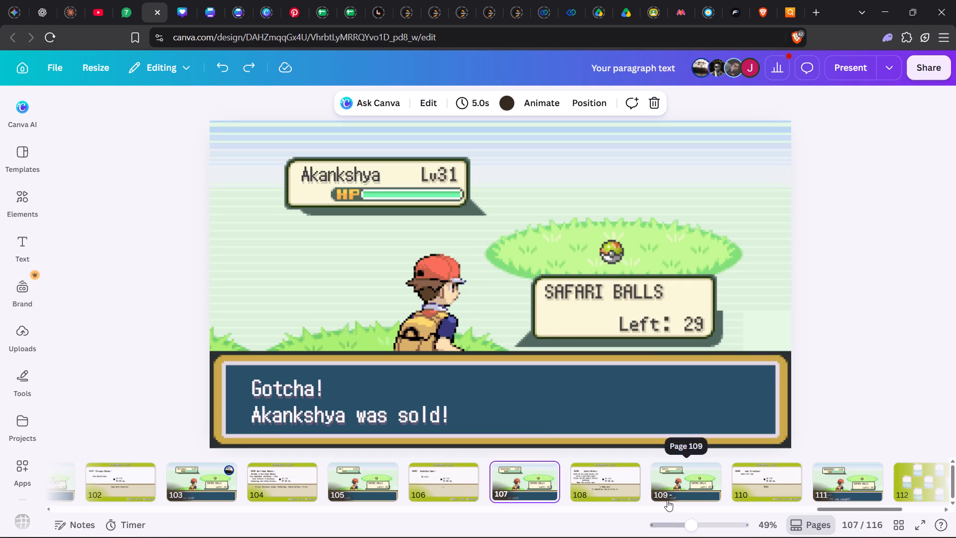
scroll(744, 486, left, 3)
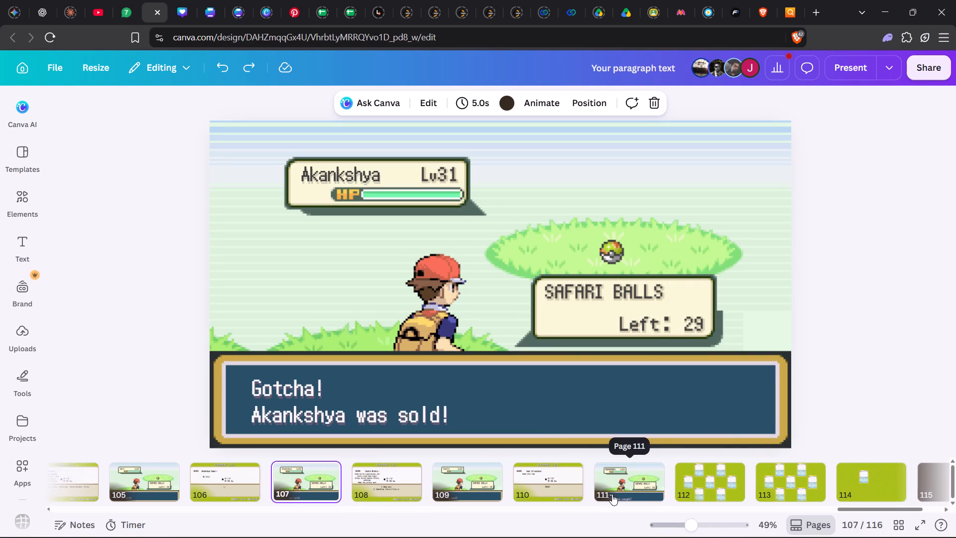
click(612, 494)
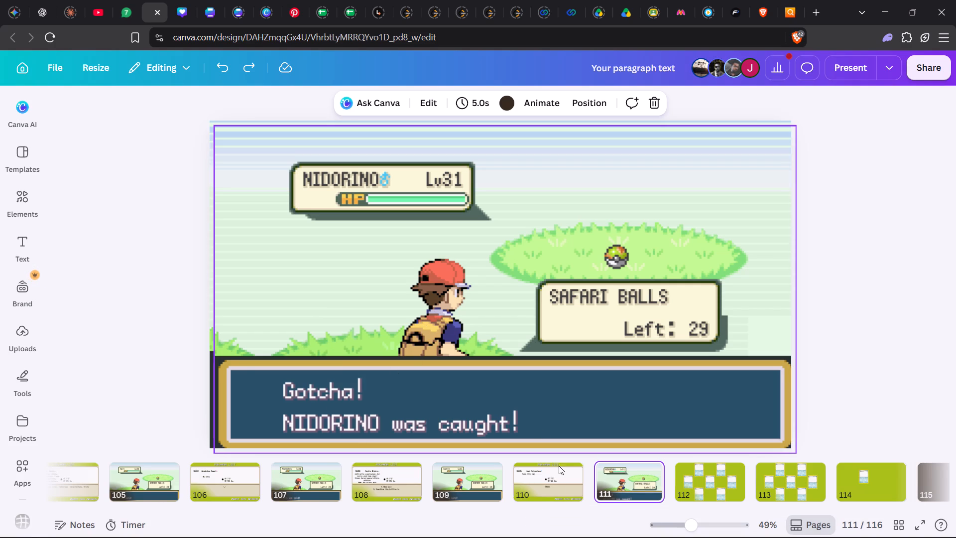
scroll(577, 485, left, 7)
double_click(577, 485)
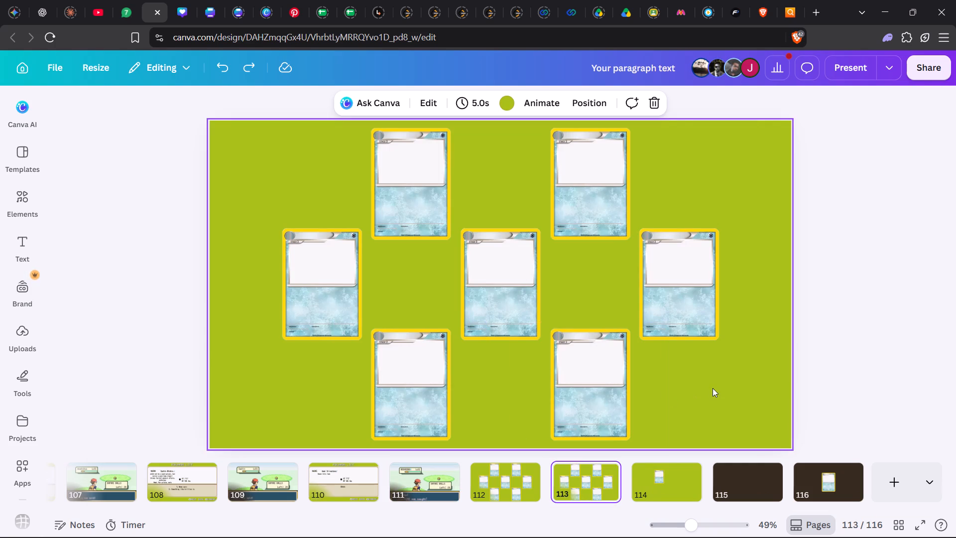
click(713, 387)
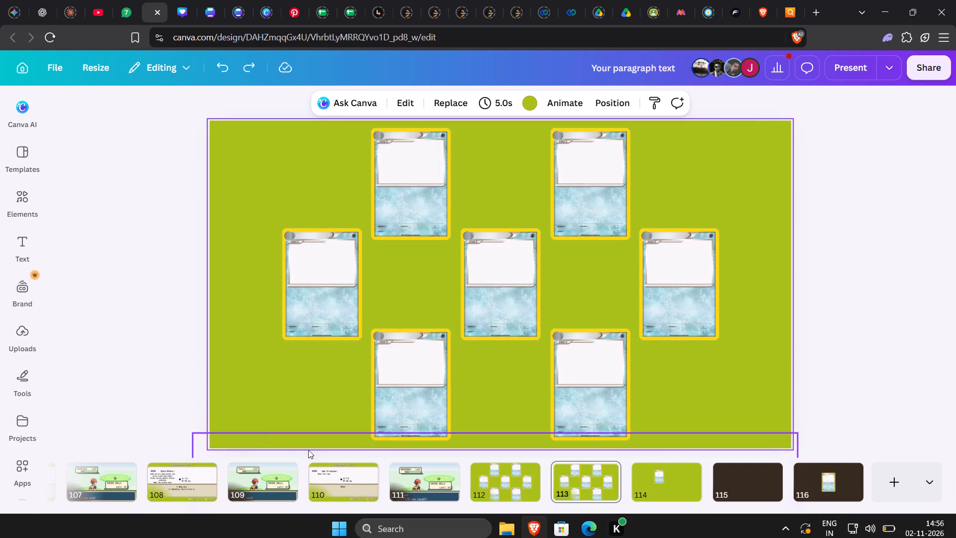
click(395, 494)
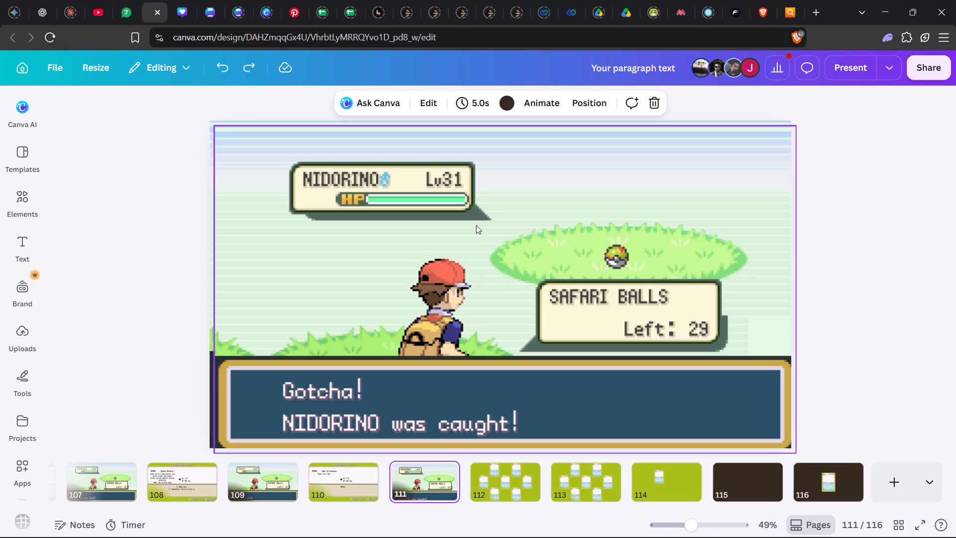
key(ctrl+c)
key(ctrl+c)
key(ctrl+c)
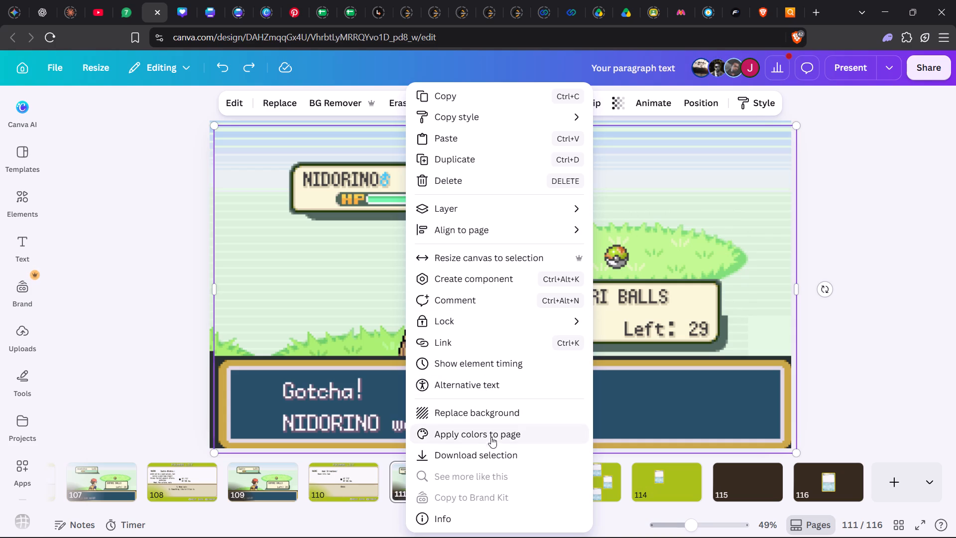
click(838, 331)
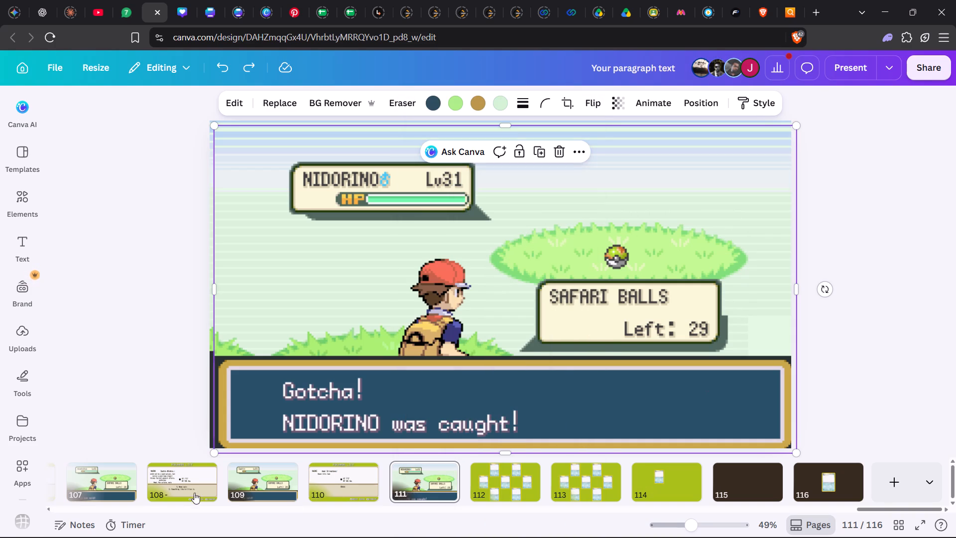
Look through the design's pages from page 108 back to the opening pages, and return to page 113 with the seven cards.
click(193, 490)
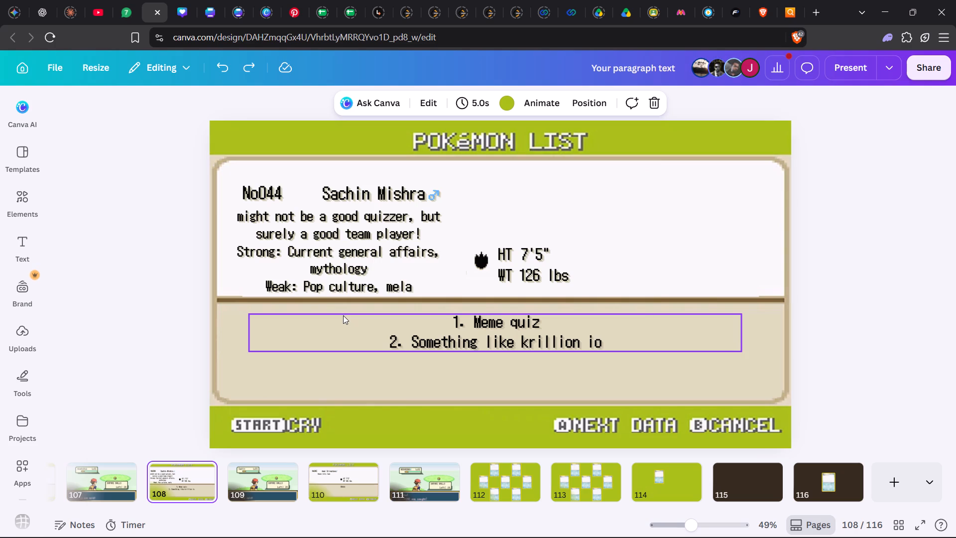
scroll(253, 497, right, 2)
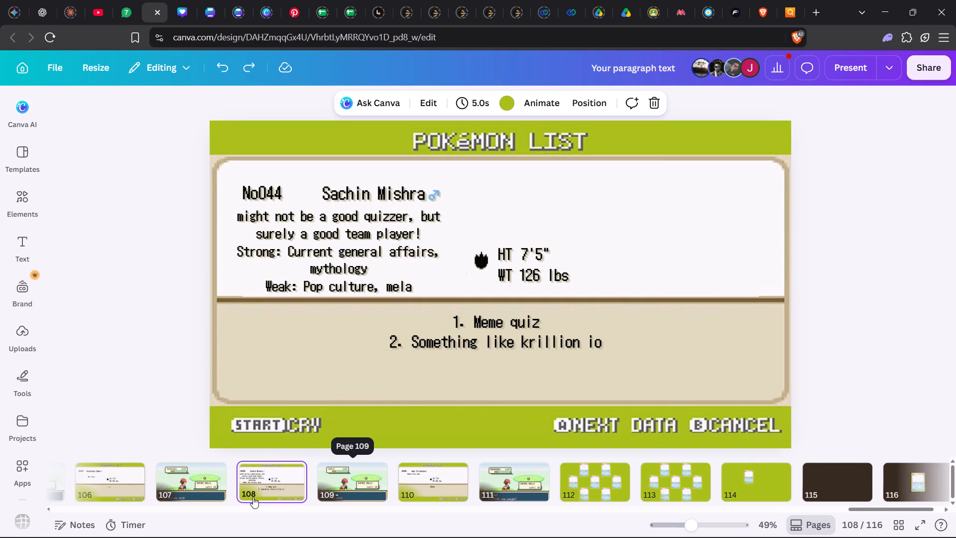
scroll(253, 497, right, 5)
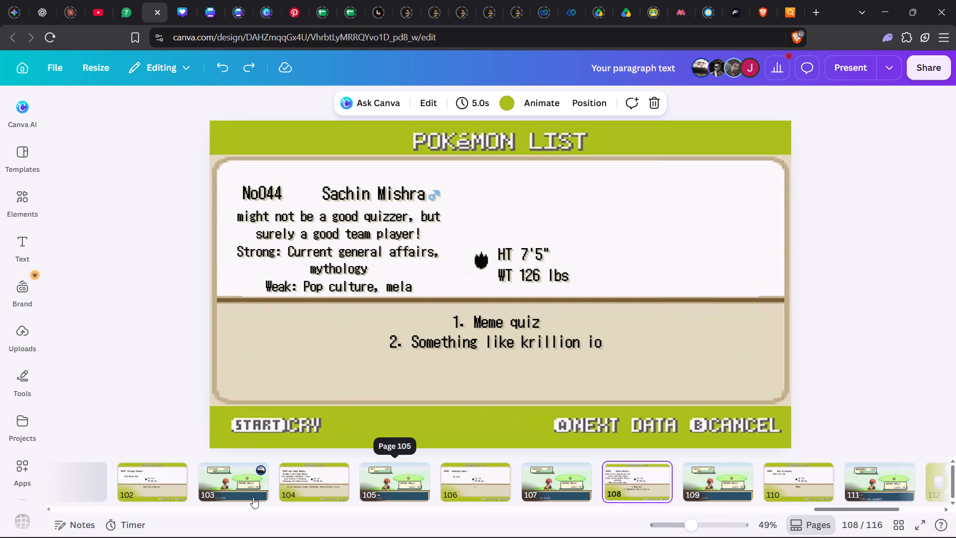
scroll(253, 497, right, 15)
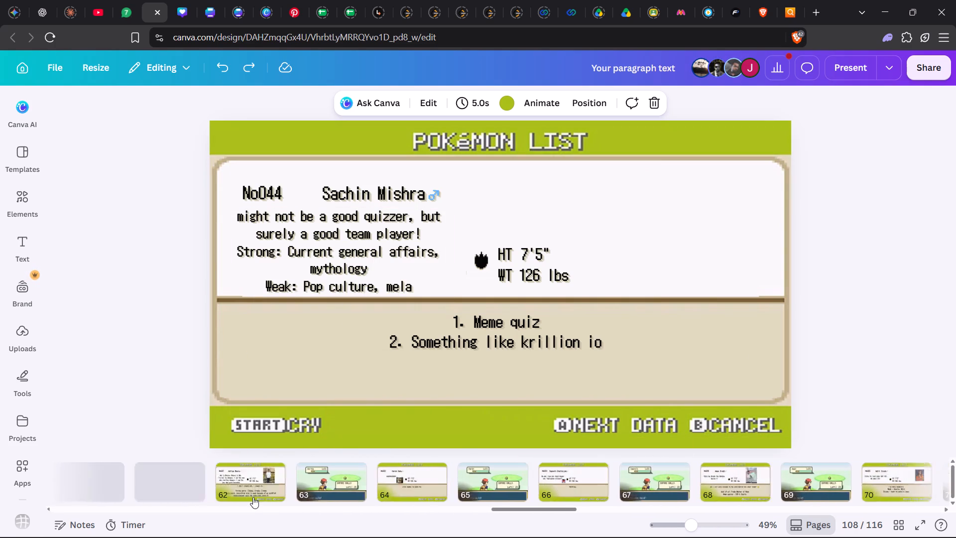
scroll(253, 497, right, 13)
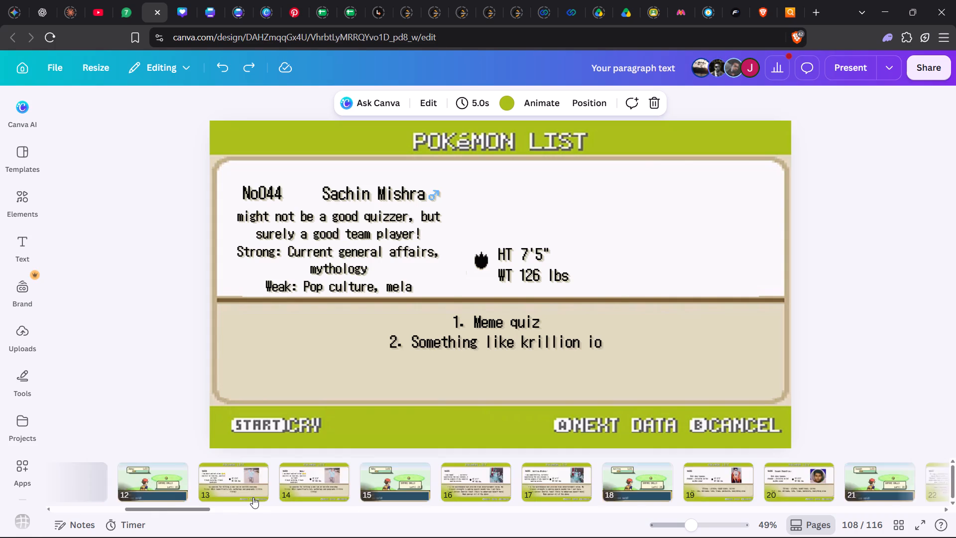
scroll(253, 497, right, 6)
scroll(253, 497, left, 6)
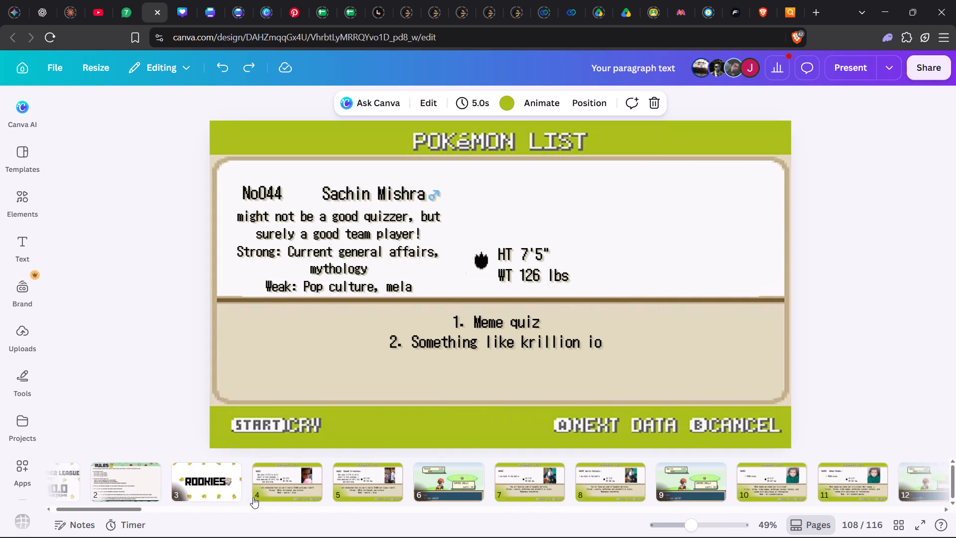
scroll(253, 497, left, 20)
scroll(253, 497, left, 7)
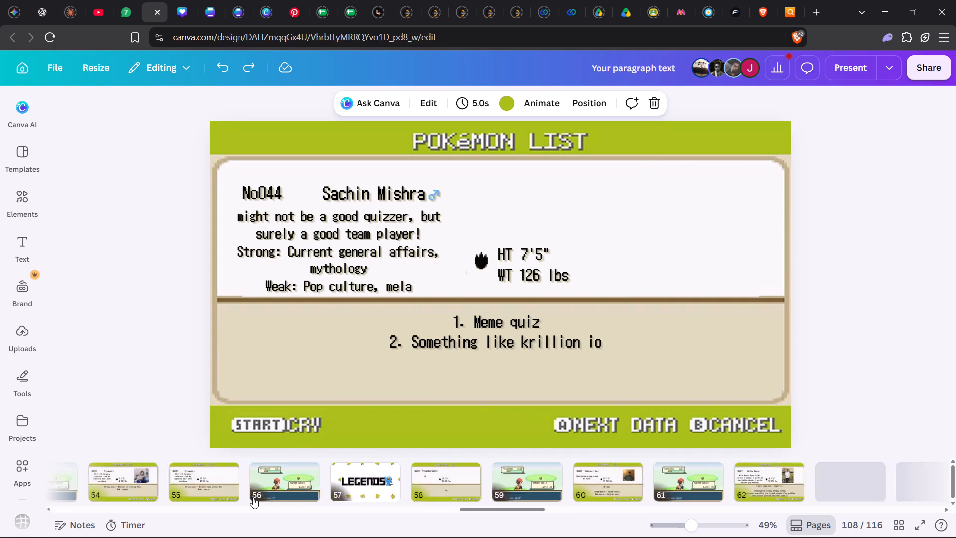
scroll(253, 497, left, 12)
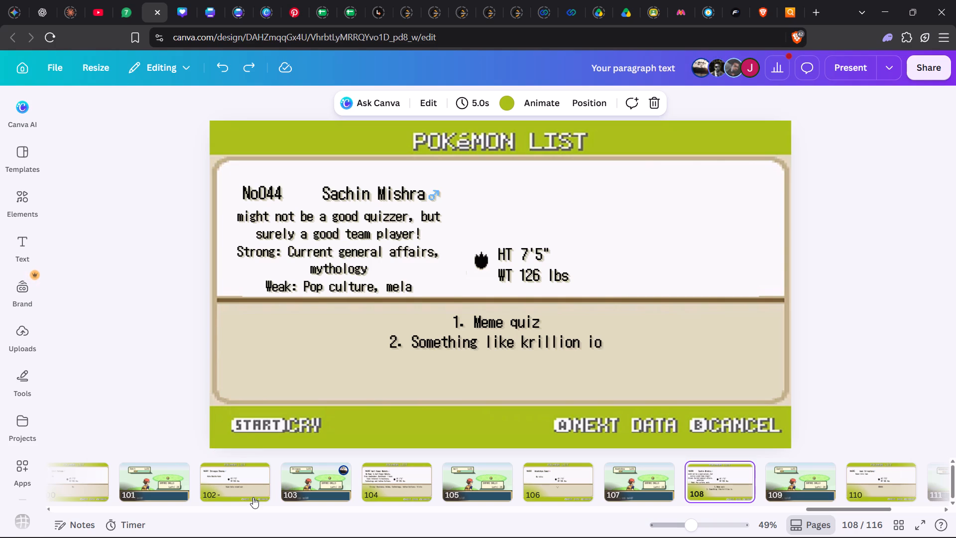
scroll(253, 497, left, 13)
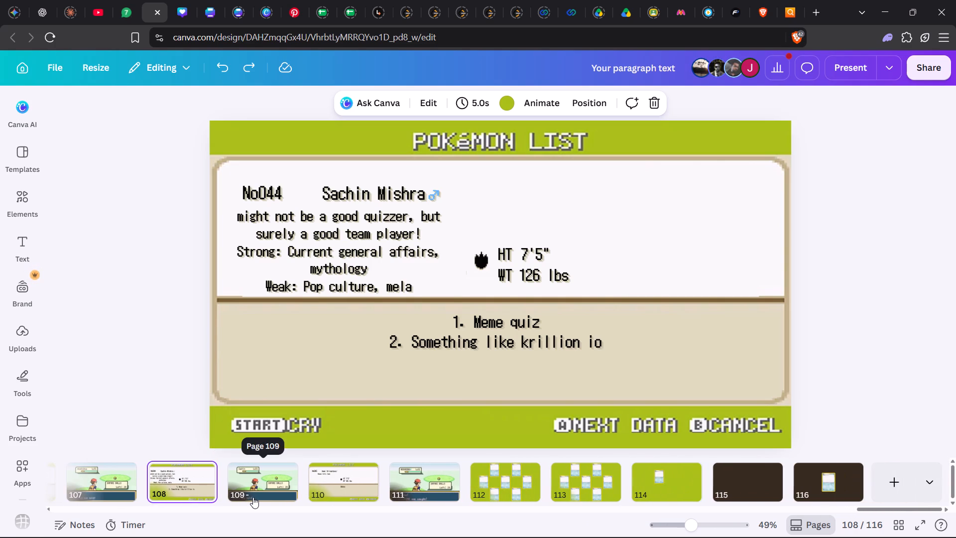
click(595, 483)
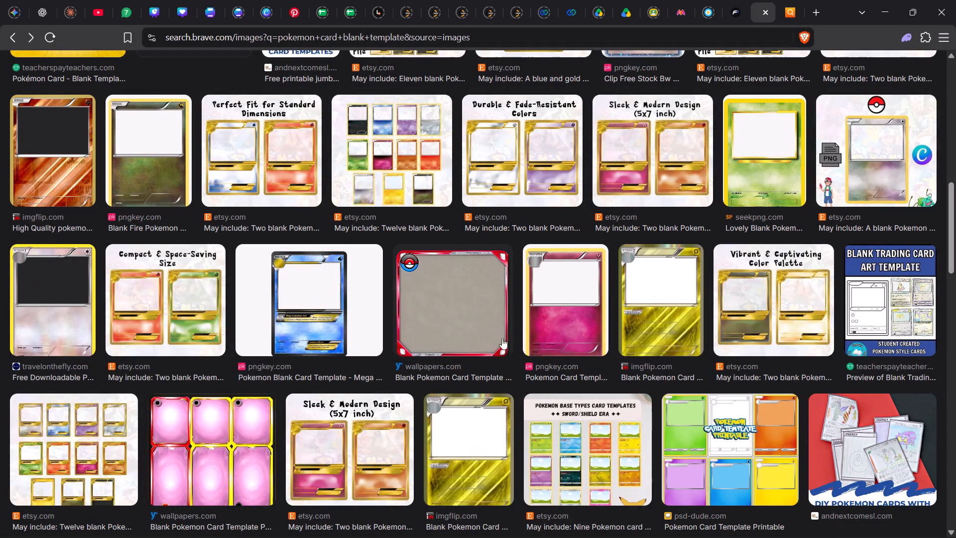
scroll(489, 349, down, 6)
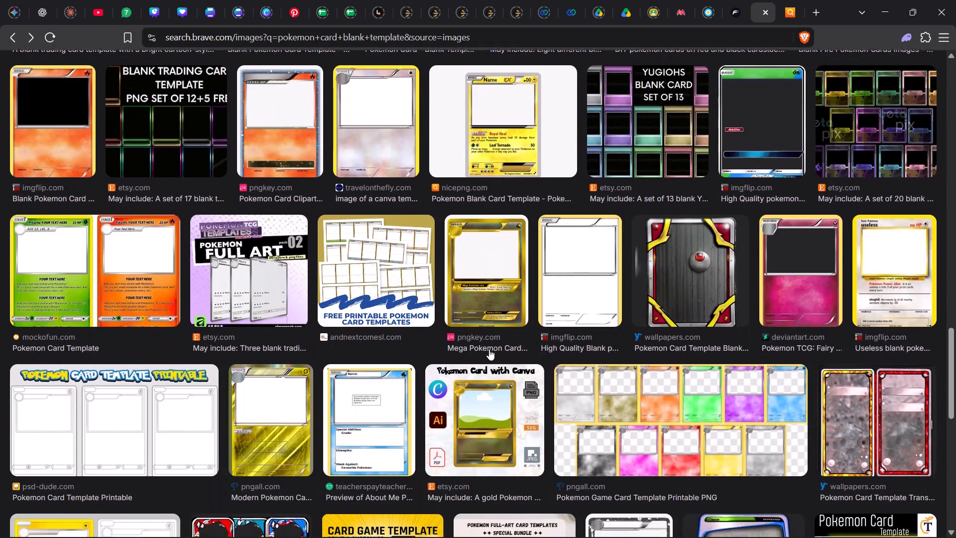
scroll(489, 349, down, 2)
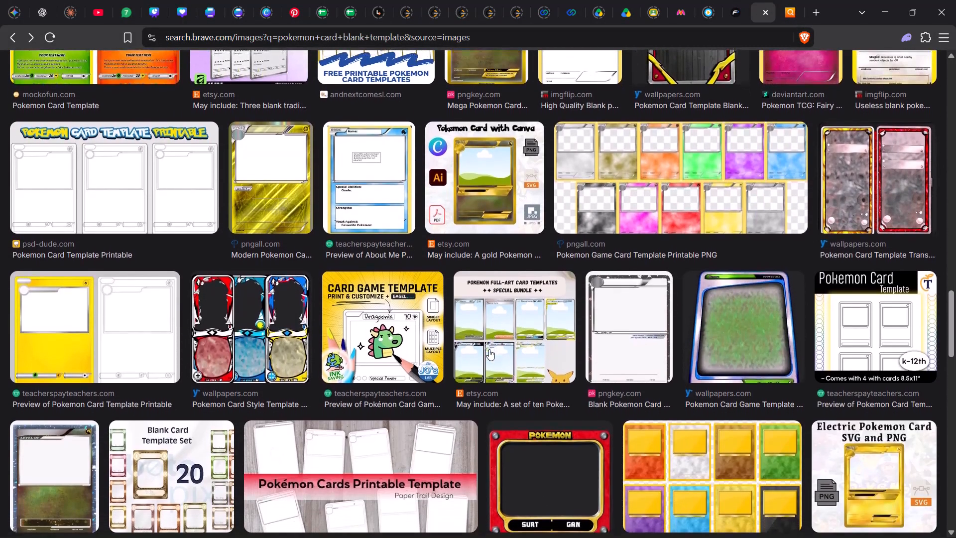
scroll(489, 349, down, 3)
scroll(489, 349, up, 11)
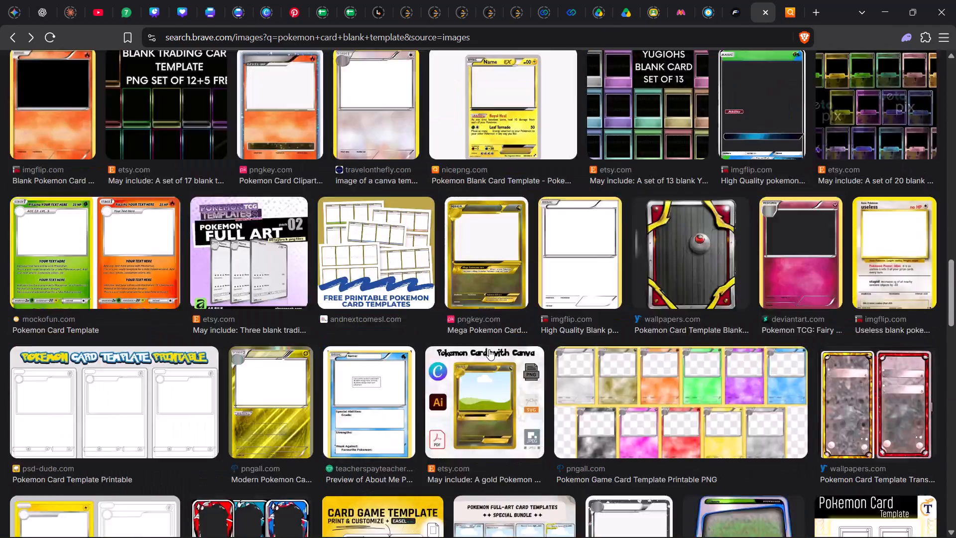
scroll(489, 349, up, 5)
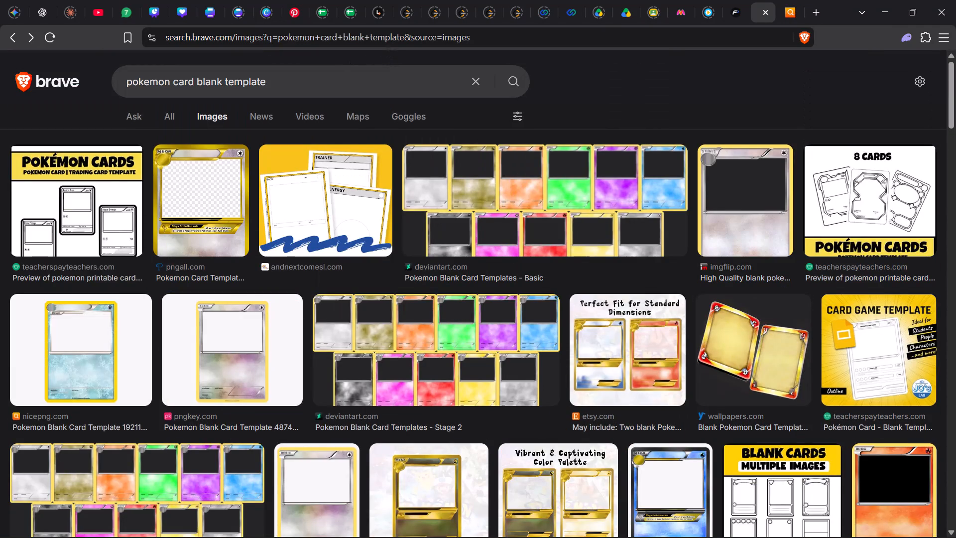
Shorten the image search query to "pokemon template" and run the search.
click(222, 81)
key(BackSpace)
key(BackSpace)
key(BackSpace)
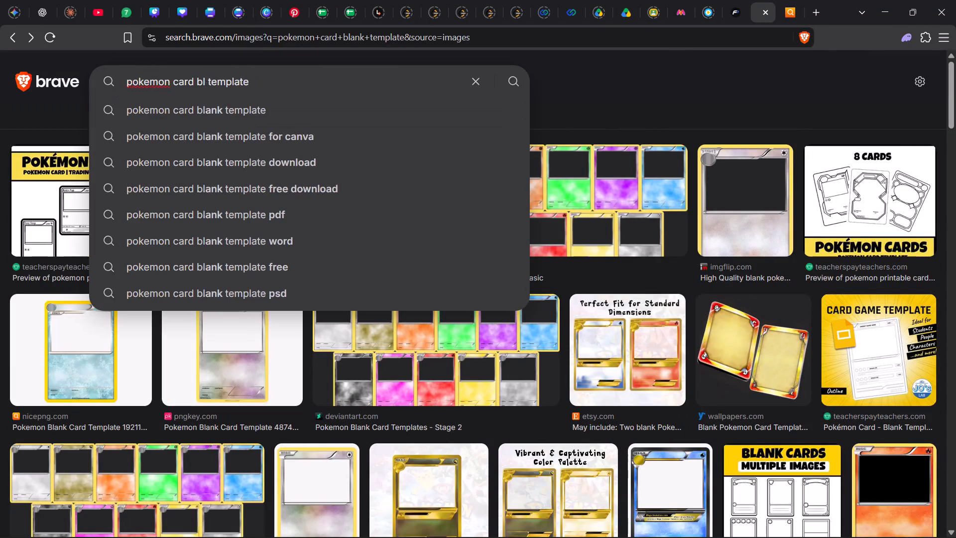
key(BackSpace)
key(BackSpace)
key(BackSpace)
key(BackSpace)
key(BackSpace)
key(BackSpace)
key(BackSpace)
key(Return)
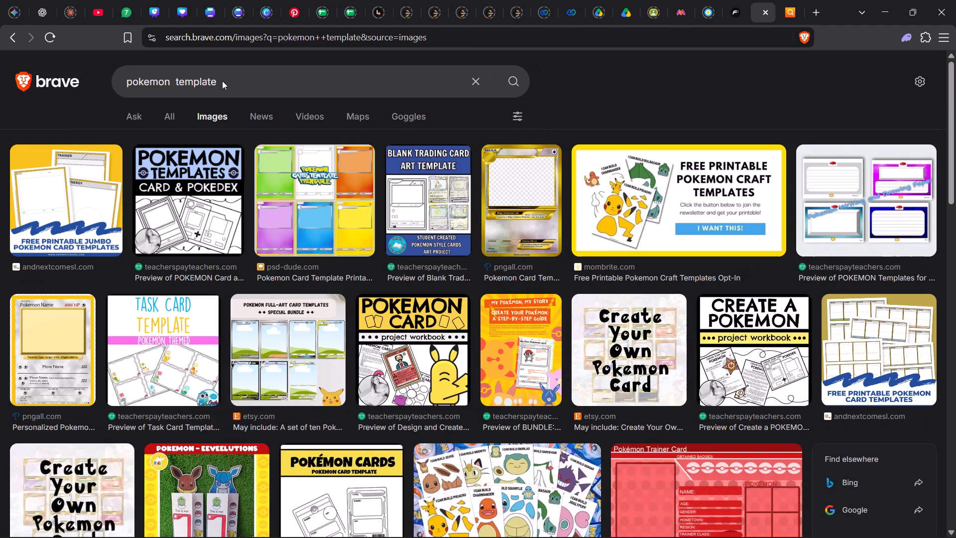
Change the image search to Pokémon backgrounds and look through the results for a suitable page background.
click(243, 79)
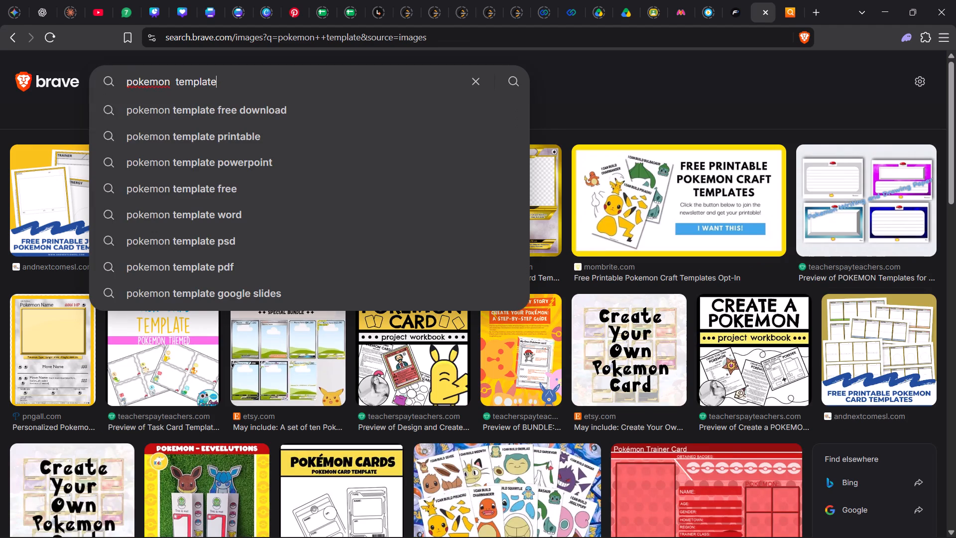
key(BackSpace)
key(BackSpace)
key(BackSpace)
key(BackSpace)
key(BackSpace)
key(BackSpace)
key(BackSpace)
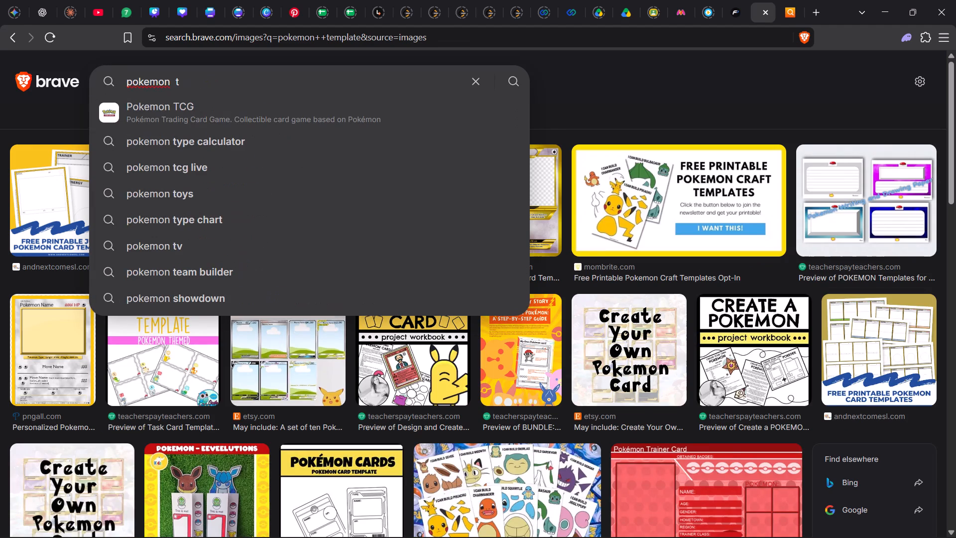
text(back)
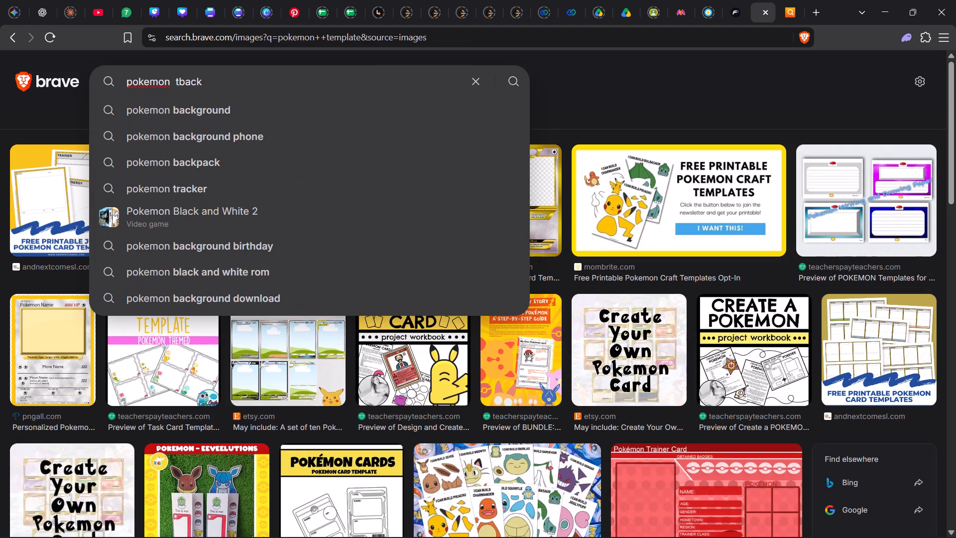
text(ground)
key(Return)
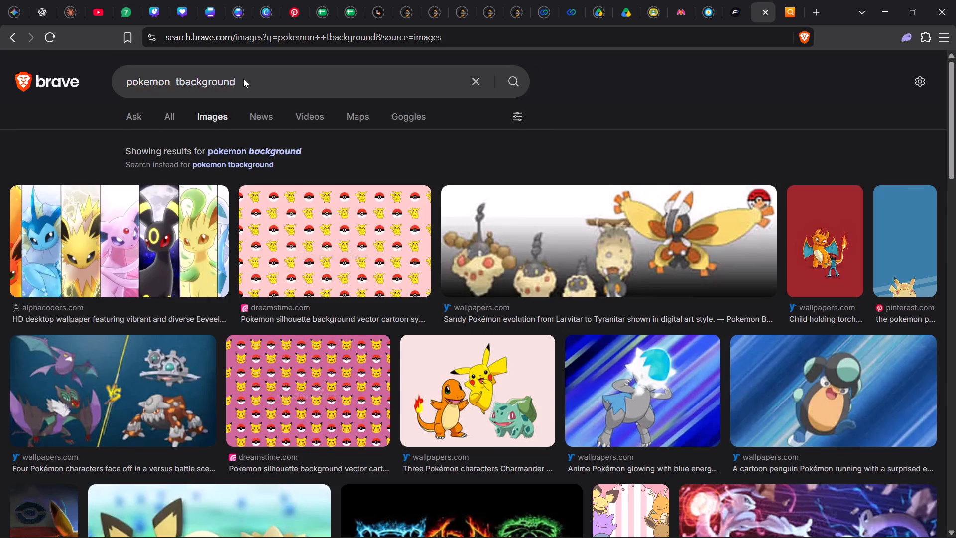
scroll(537, 328, down, 3)
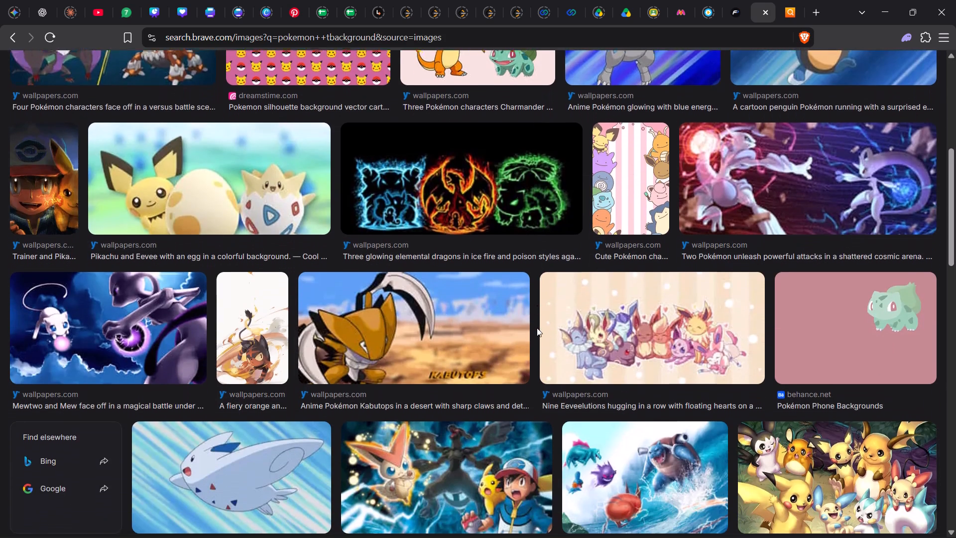
scroll(537, 328, down, 5)
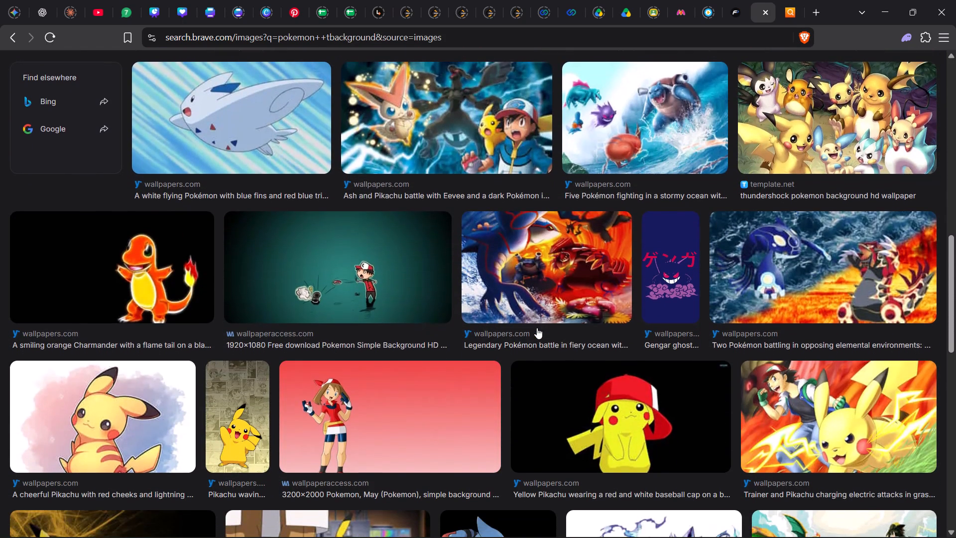
scroll(296, 199, up, 7)
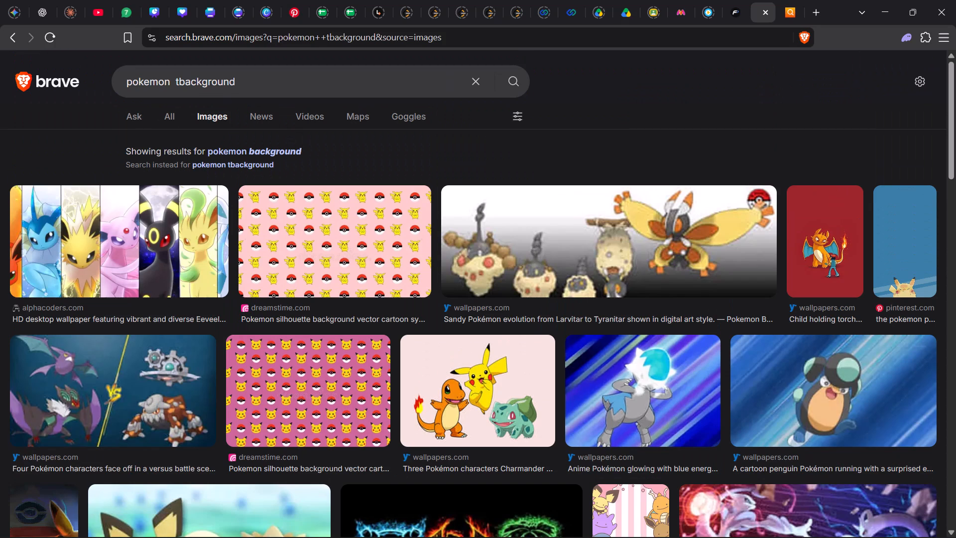
Add "minimal" to the Pokémon background image search and look through the results for a simple background.
click(283, 89)
key(space)
text(mib)
key(BackSpace)
text(nimal)
key(Return)
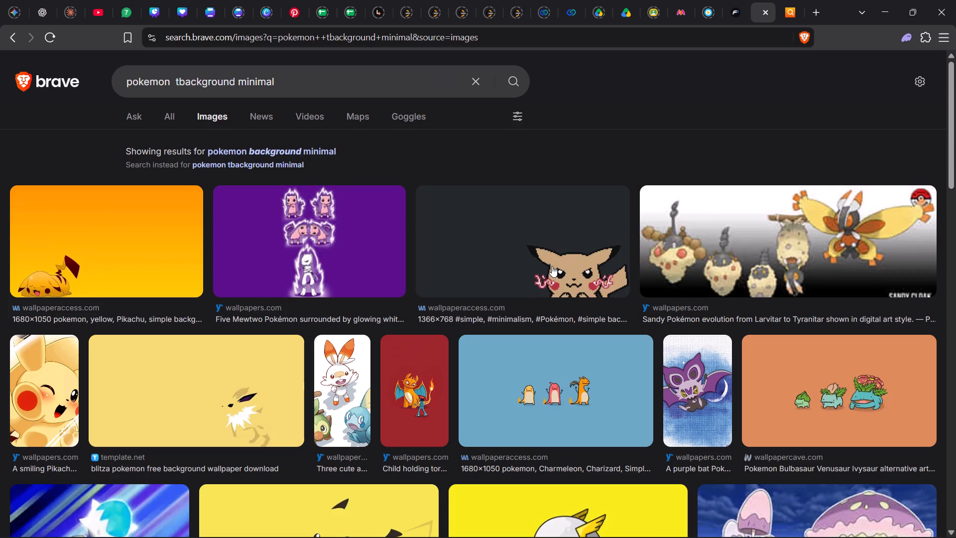
scroll(552, 266, down, 2)
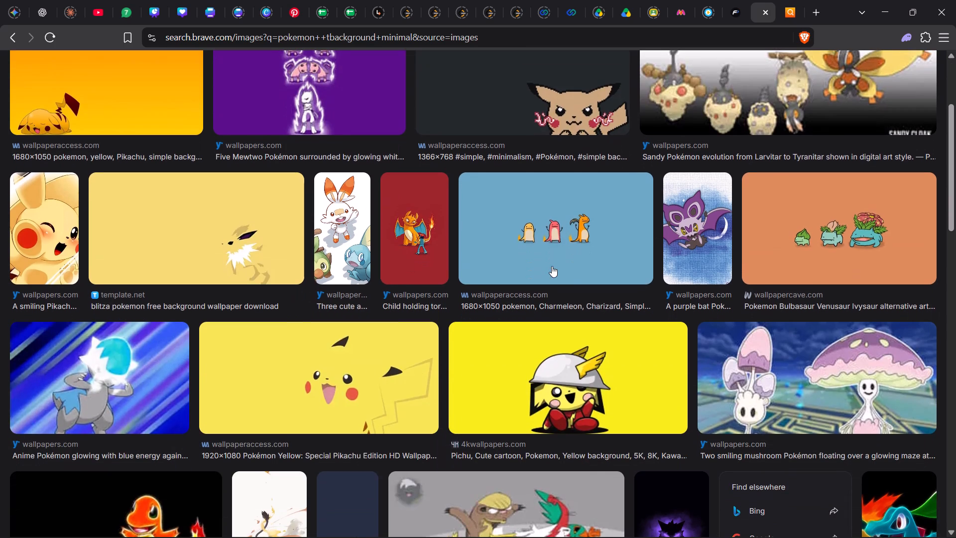
scroll(552, 266, down, 6)
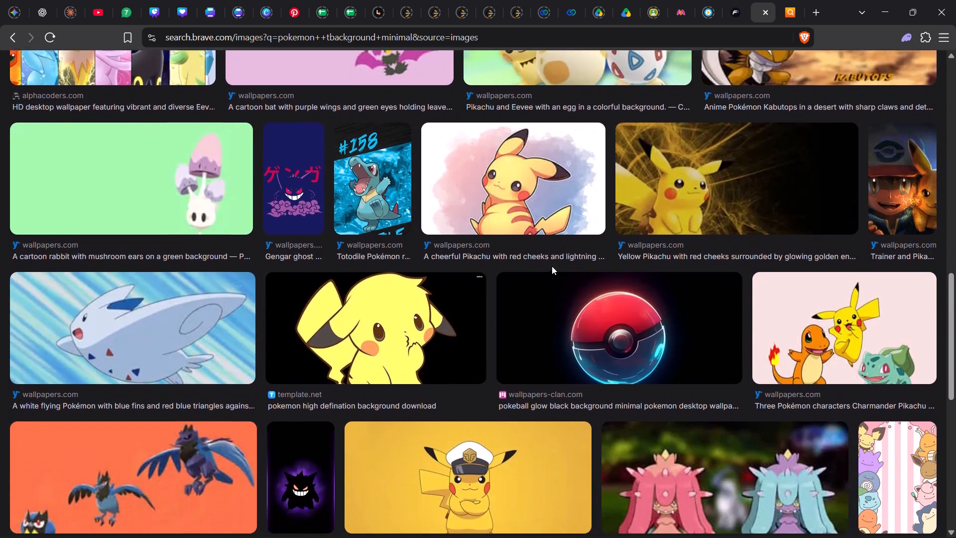
scroll(552, 266, down, 3)
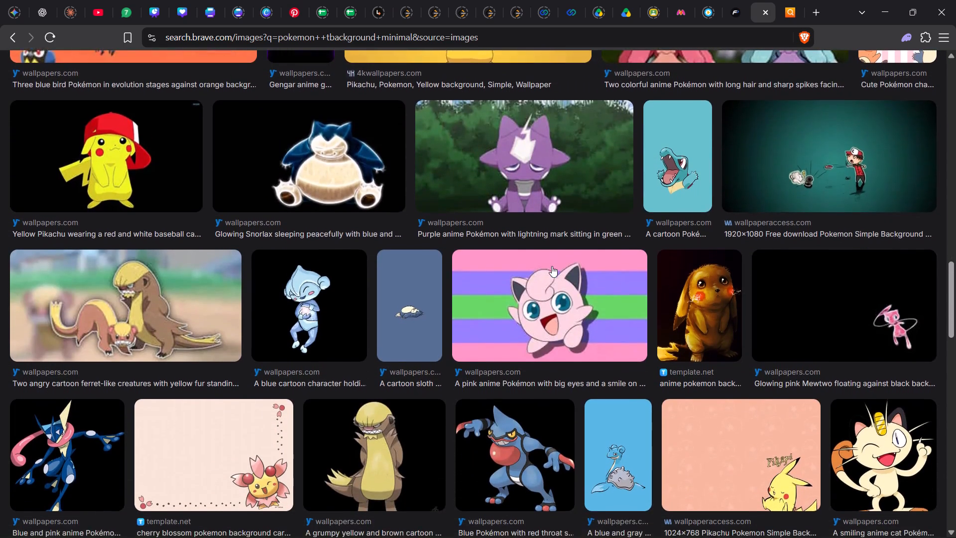
scroll(552, 266, down, 2)
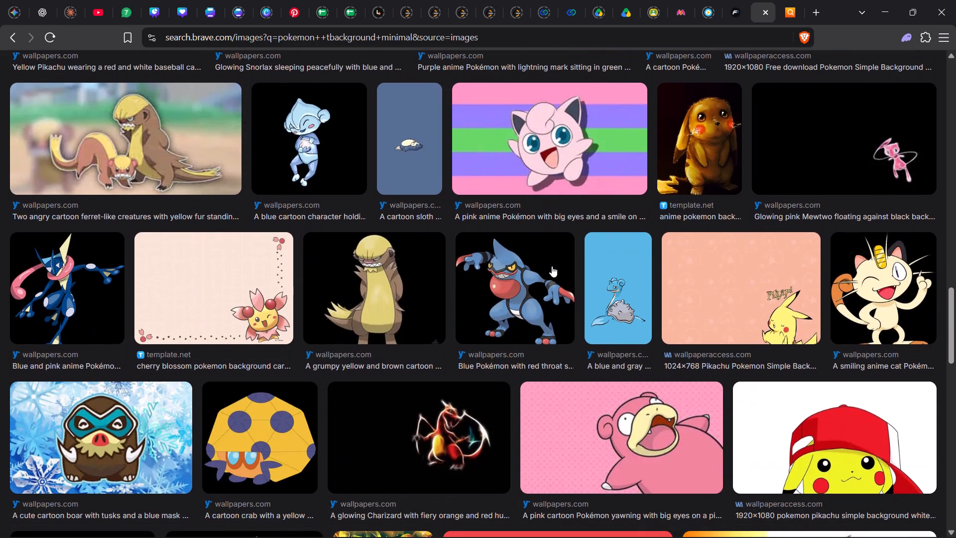
Look further through the minimal Pokémon background results and open the source page of the minimal green Poké Ball wallpaper.
scroll(552, 266, down, 5)
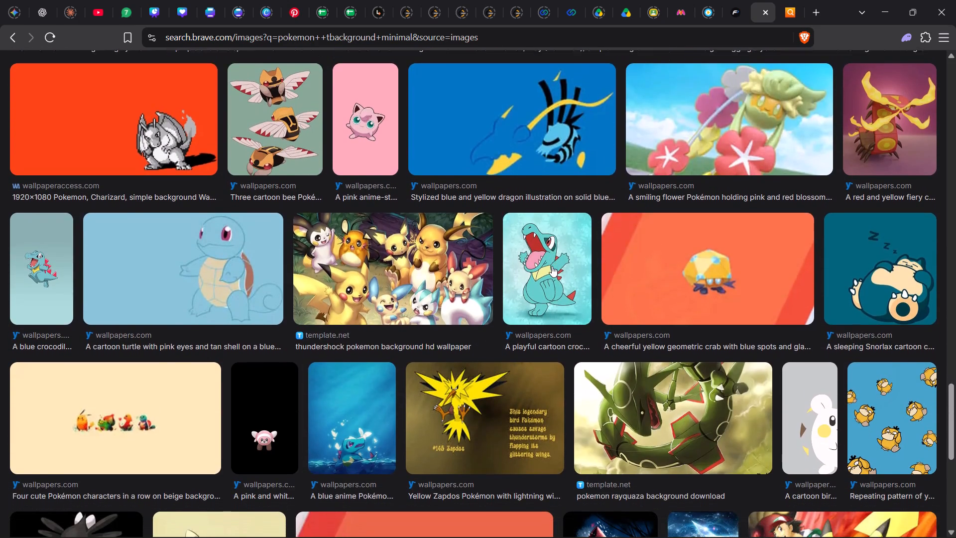
scroll(552, 266, down, 5)
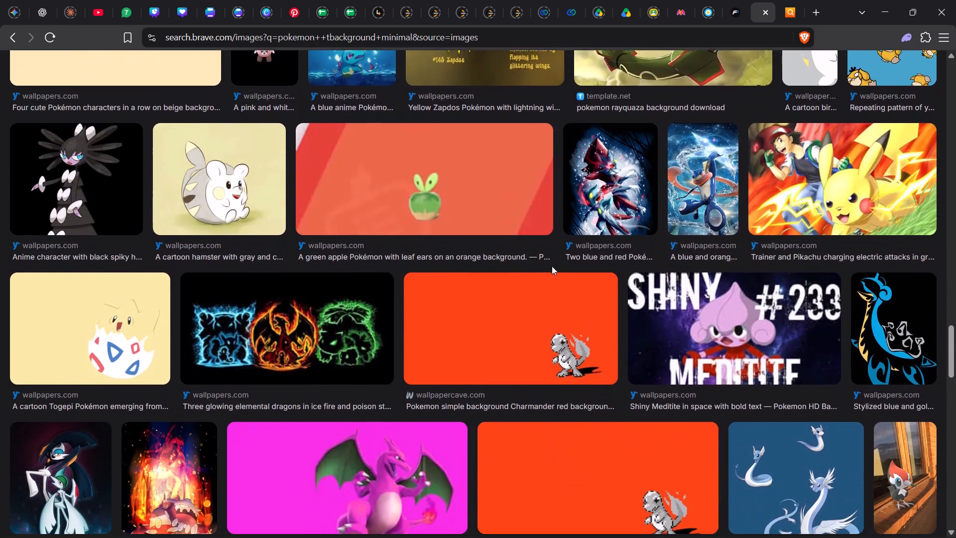
scroll(552, 266, down, 5)
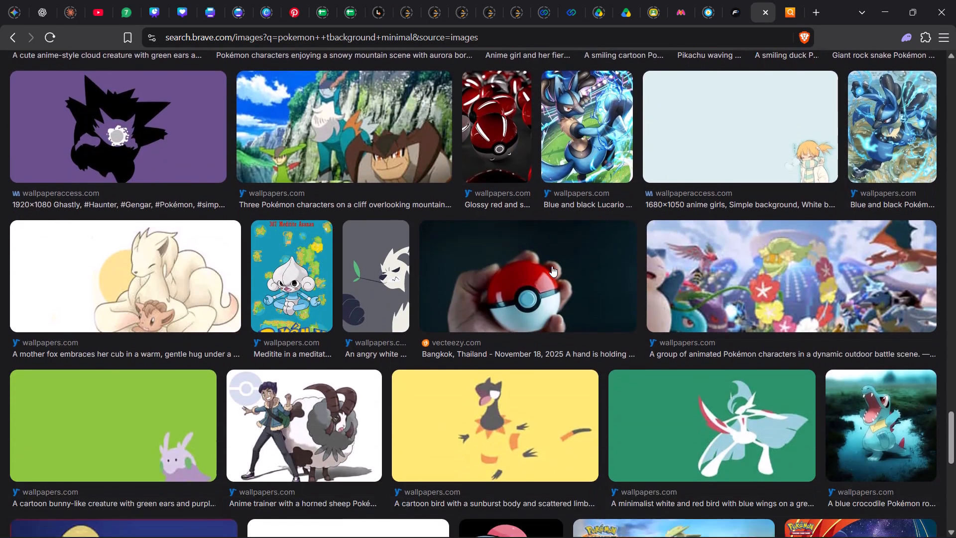
scroll(552, 266, down, 3)
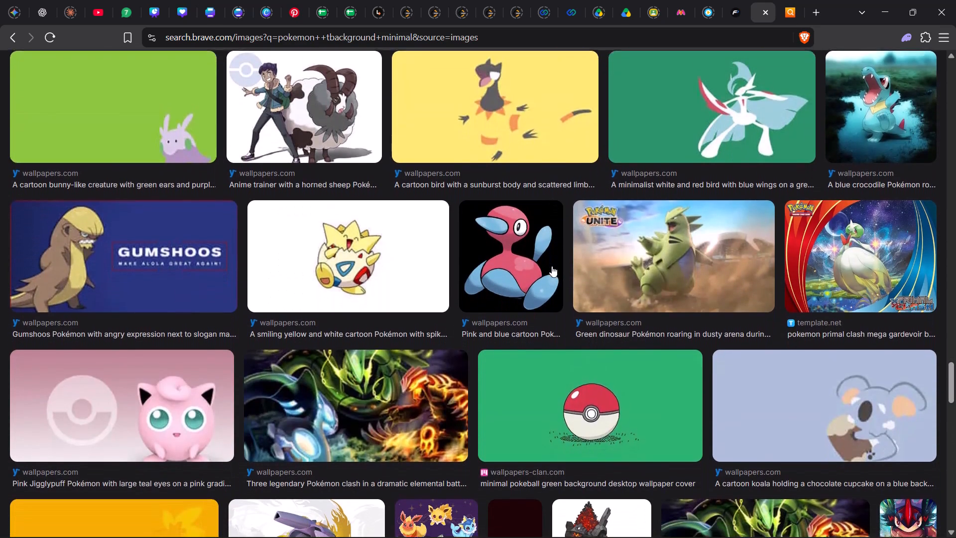
scroll(552, 266, down, 2)
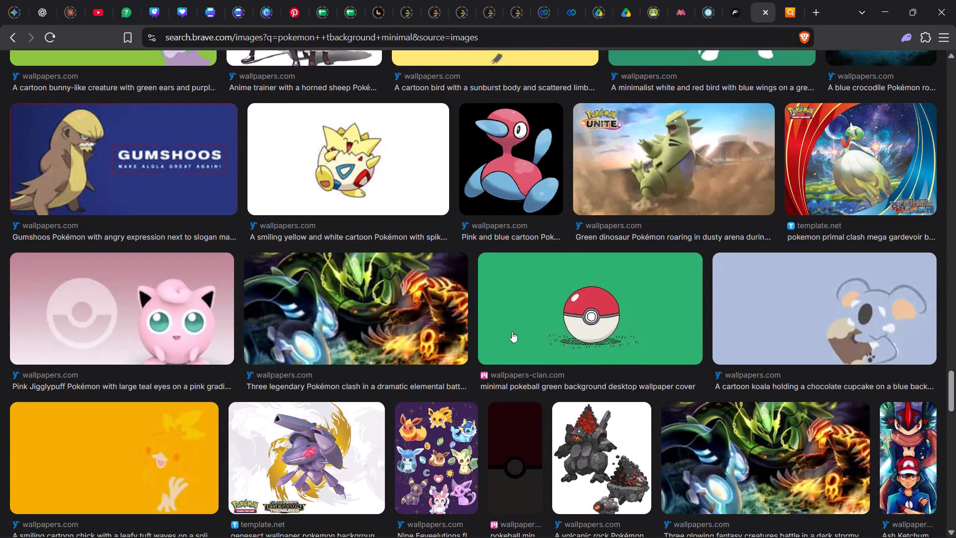
click(576, 328)
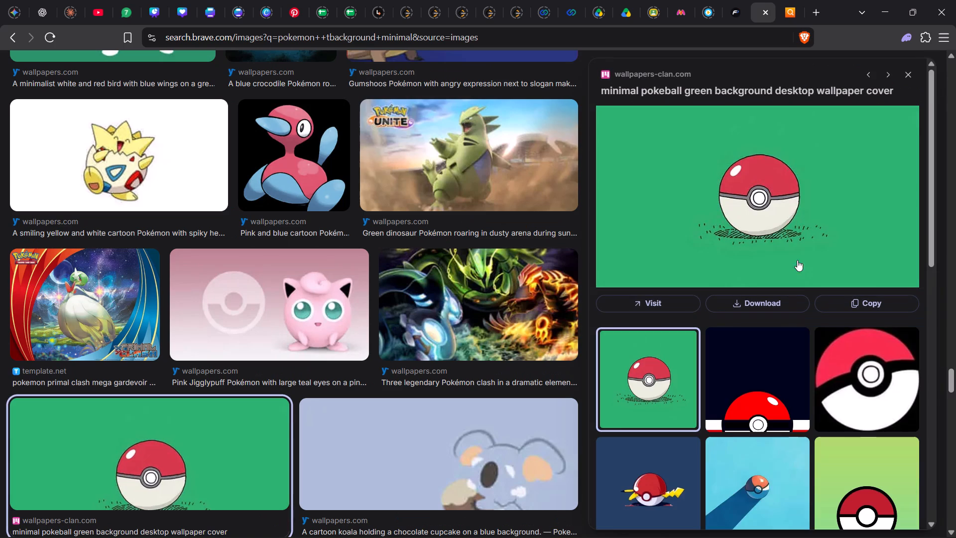
click(721, 206)
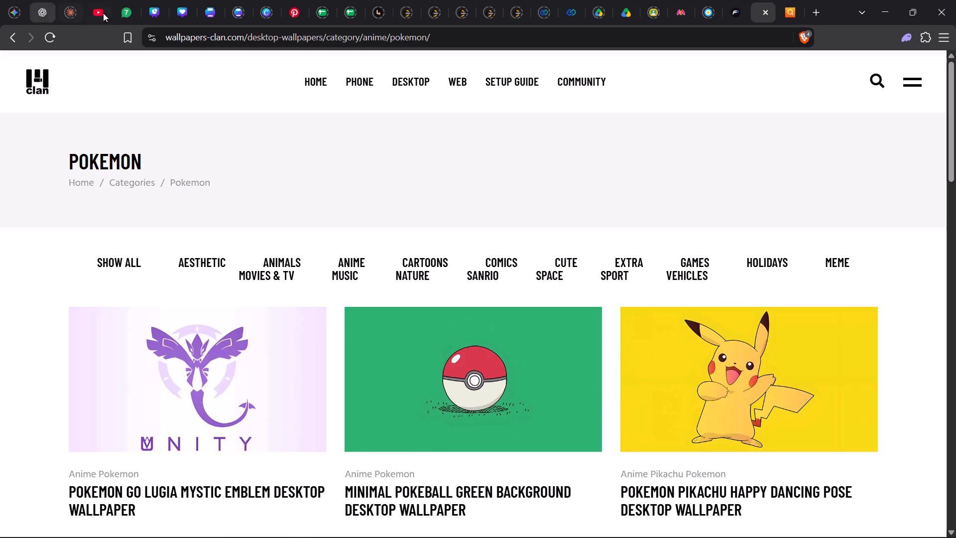
Switch back to the Canva design, open page 110 and look through the deck's page thumbnails from end to start and back.
click(151, 13)
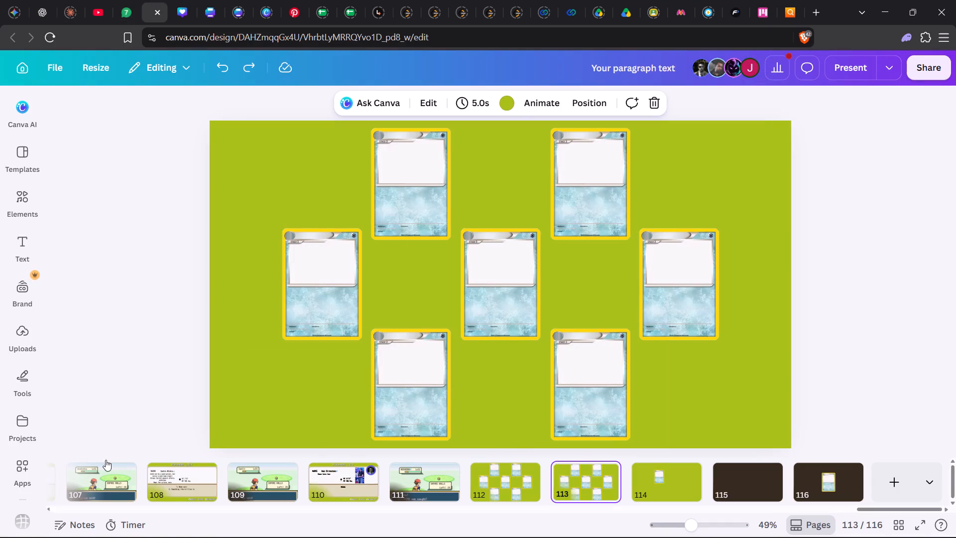
click(365, 497)
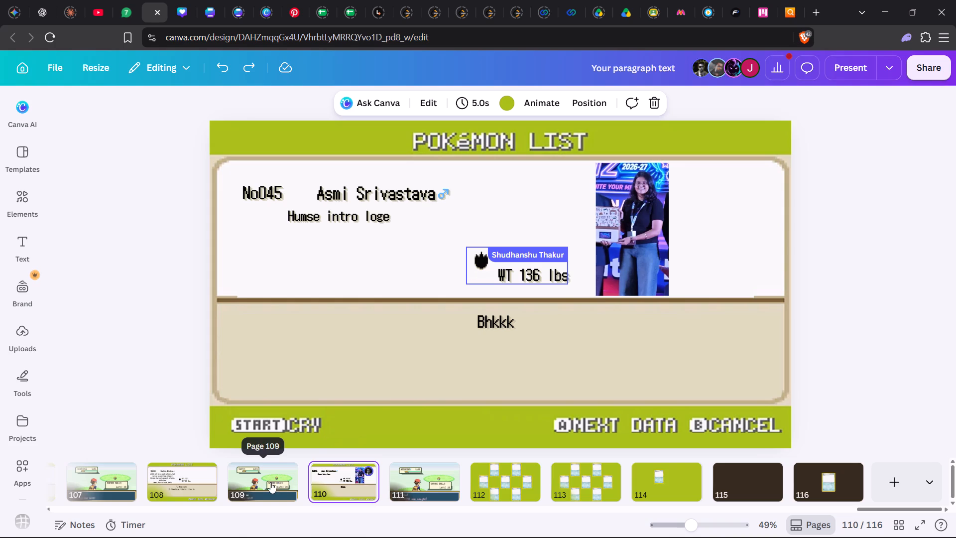
scroll(263, 482, right, 16)
scroll(263, 482, right, 7)
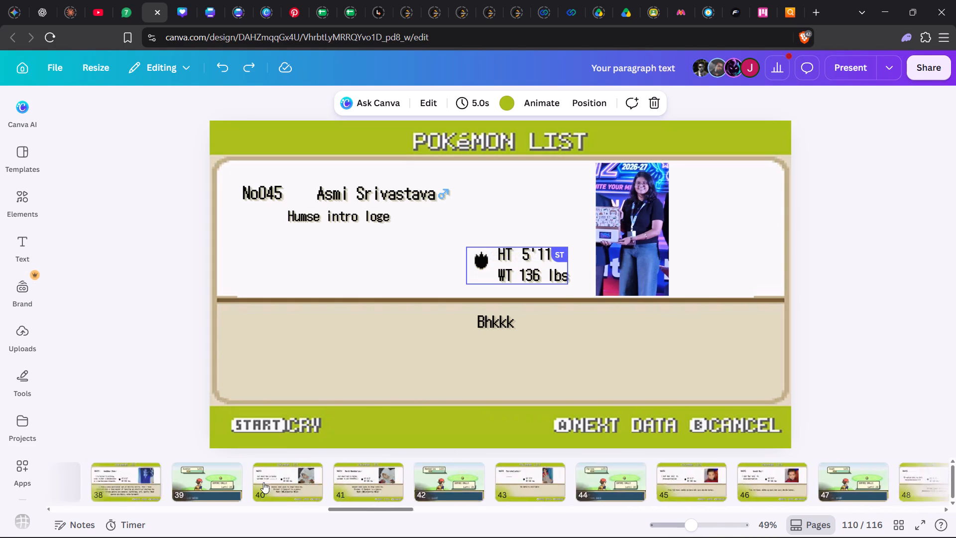
scroll(263, 482, right, 13)
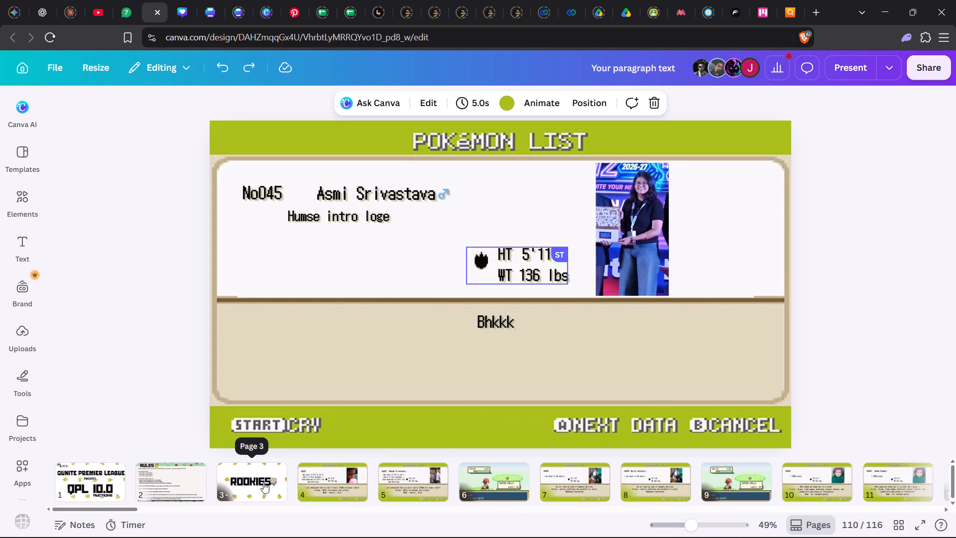
scroll(263, 482, left, 4)
scroll(263, 482, left, 17)
scroll(263, 482, left, 10)
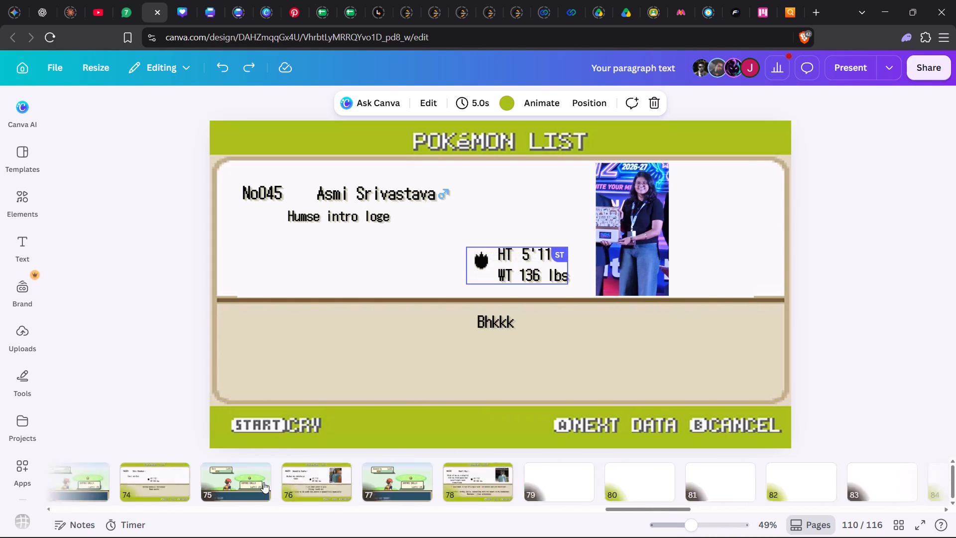
scroll(263, 482, left, 8)
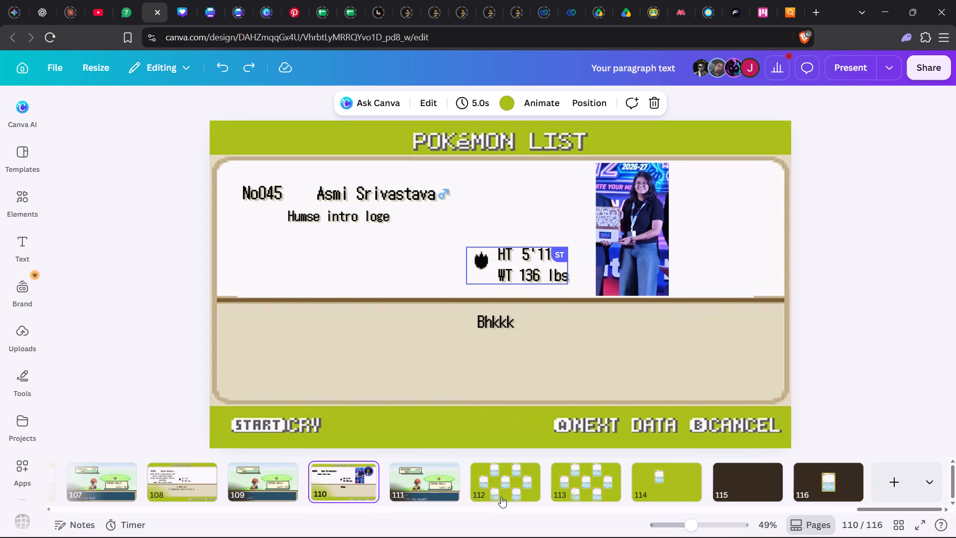
Open the seven-card page 112 and select its green background.
click(502, 494)
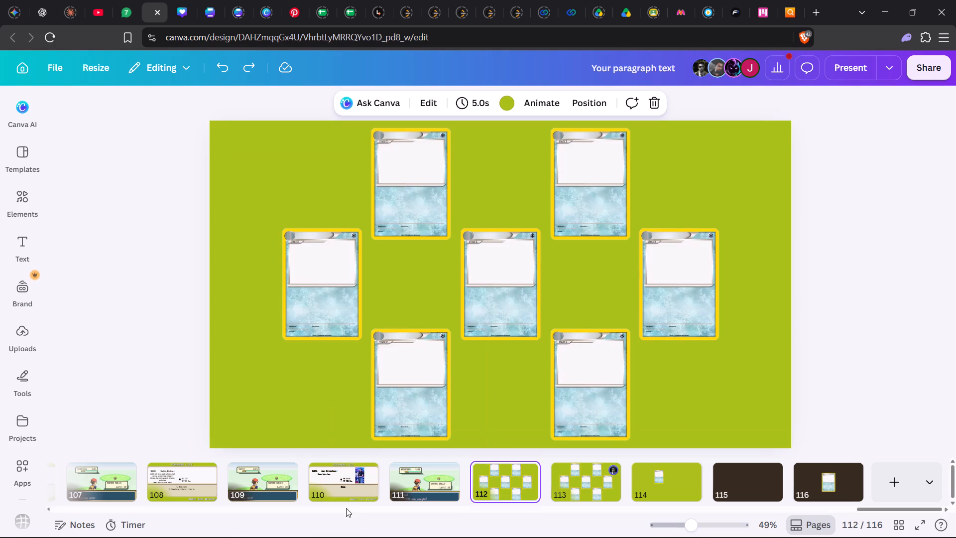
click(331, 313)
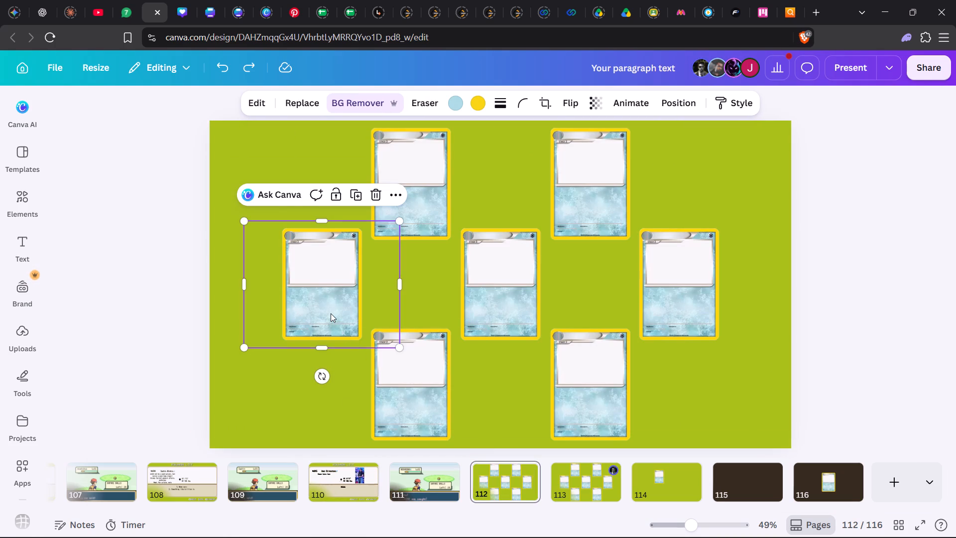
click(331, 313)
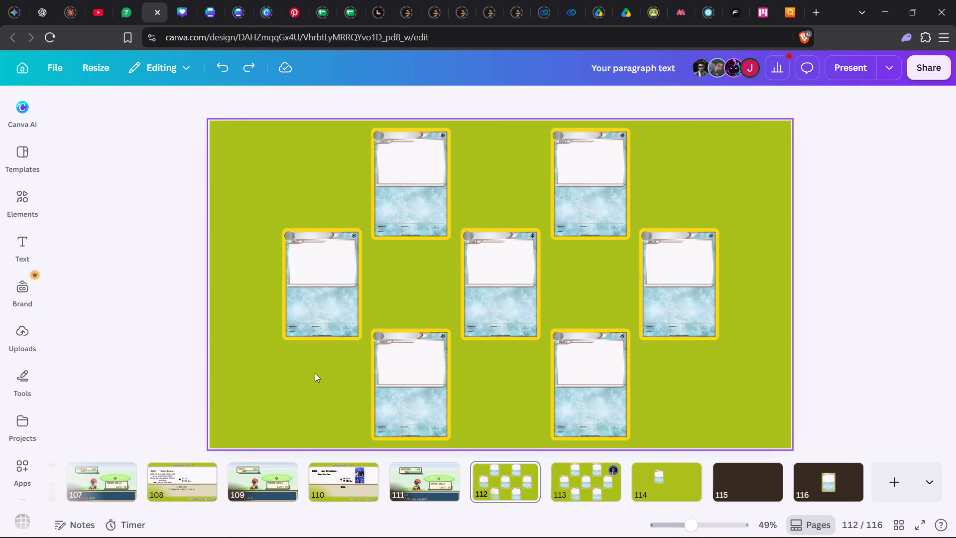
click(315, 373)
click(315, 373)
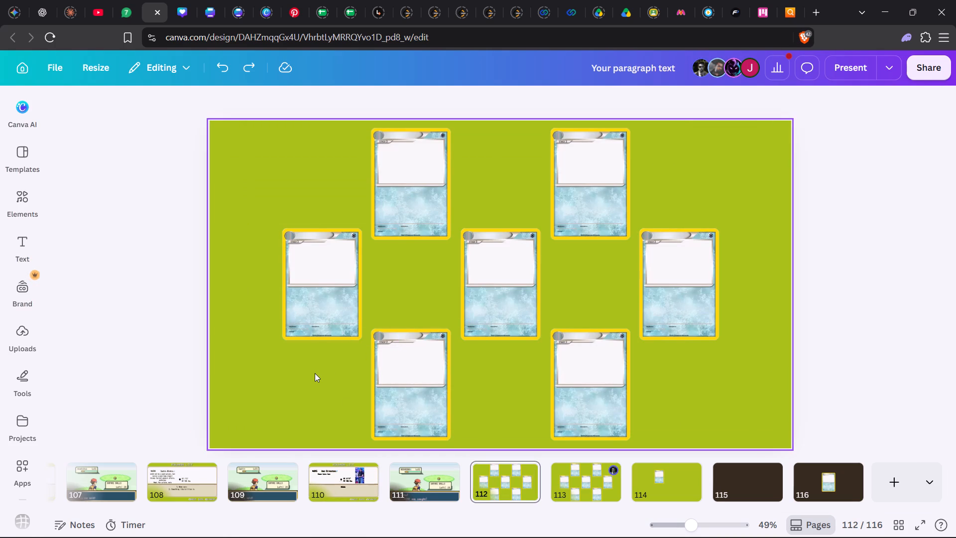